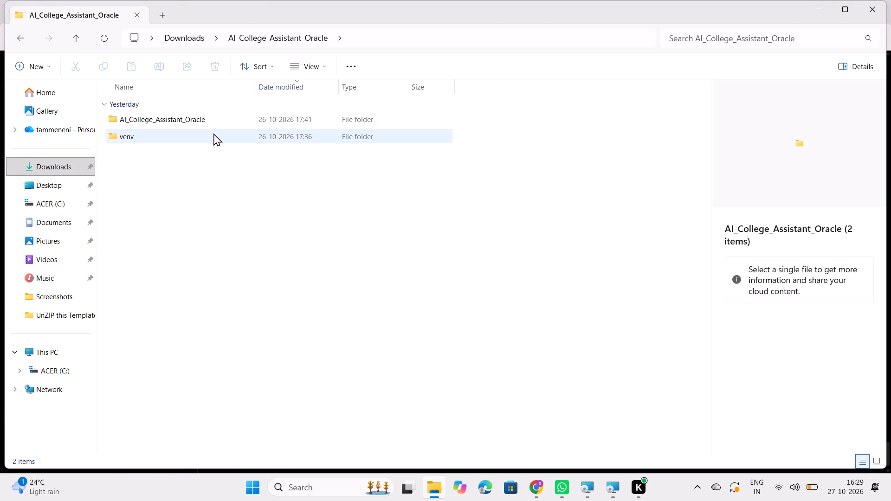
{"action": "double_click", "coordinate": [208, 125]}
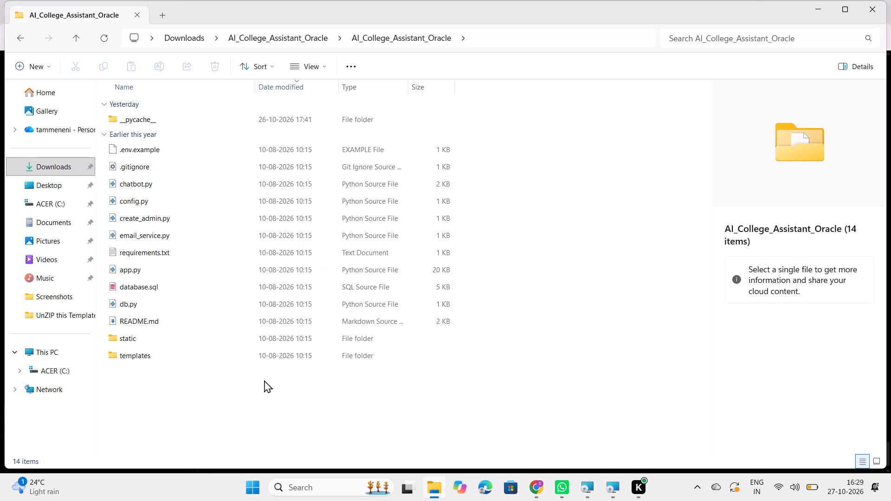
{"action": "left_click", "coordinate": [624, 296]}
{"action": "left_click", "coordinate": [816, 9]}
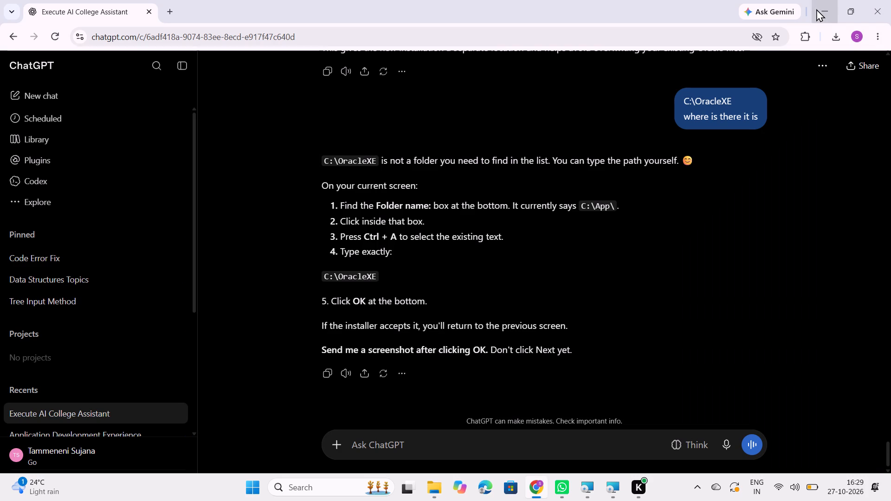
Open the 23 BATCH PROJECT BASED internship template from the "UnZIP this Template for INTERNSHIP REPORT" folder in Downloads.
{"action": "left_click", "coordinate": [436, 499]}
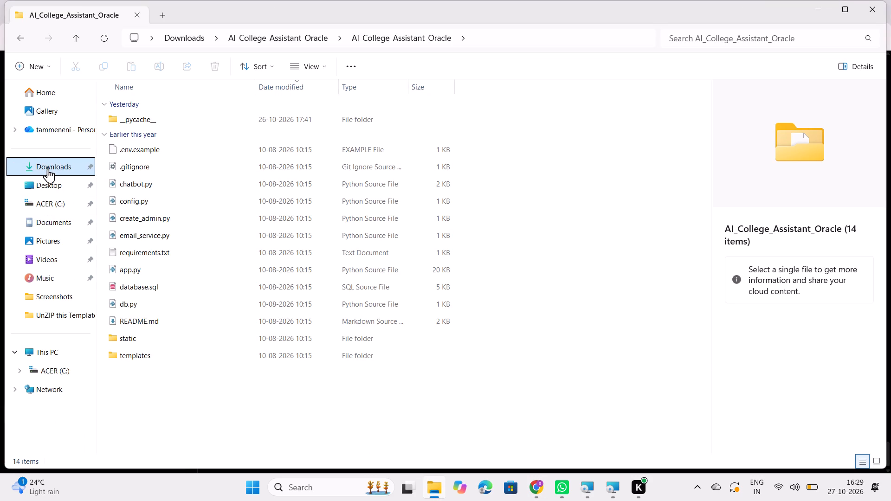
{"action": "left_click", "coordinate": [48, 168]}
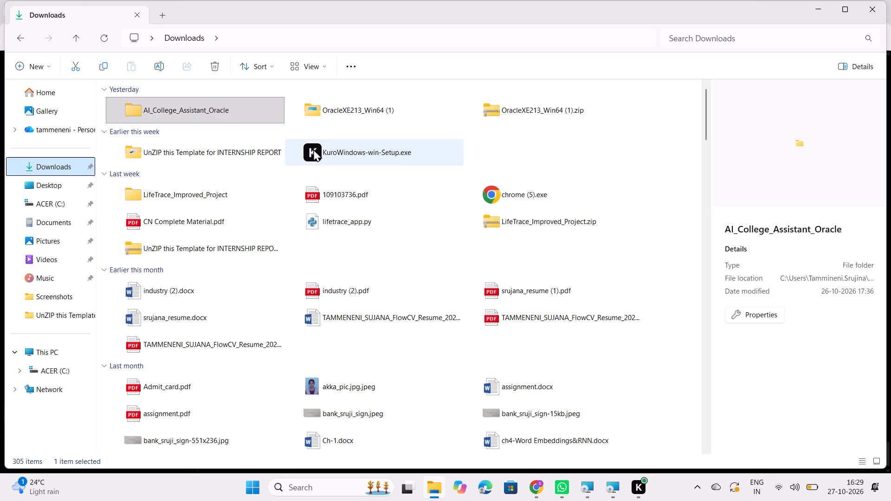
{"action": "double_click", "coordinate": [254, 155]}
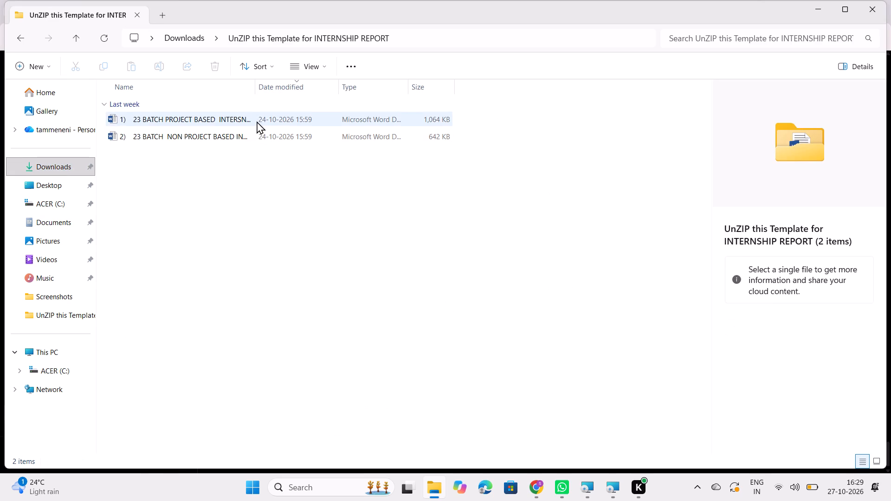
{"action": "double_click", "coordinate": [257, 121]}
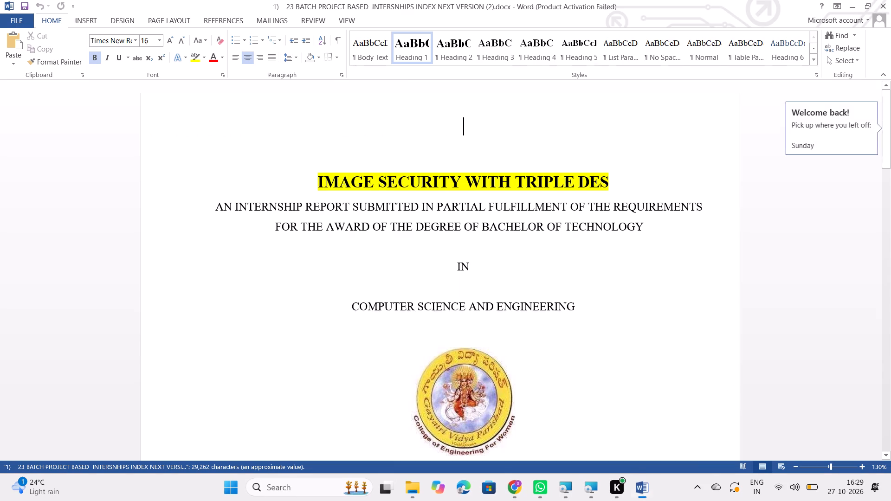
Look through the internship template from the title page to the Acknowledgement, dismissing the activation wizard, and close the document.
{"action": "scroll", "coordinate": [424, 148], "scroll_direction": "down", "scroll_amount": 12}
{"action": "scroll", "coordinate": [424, 148], "scroll_direction": "up", "scroll_amount": 2}
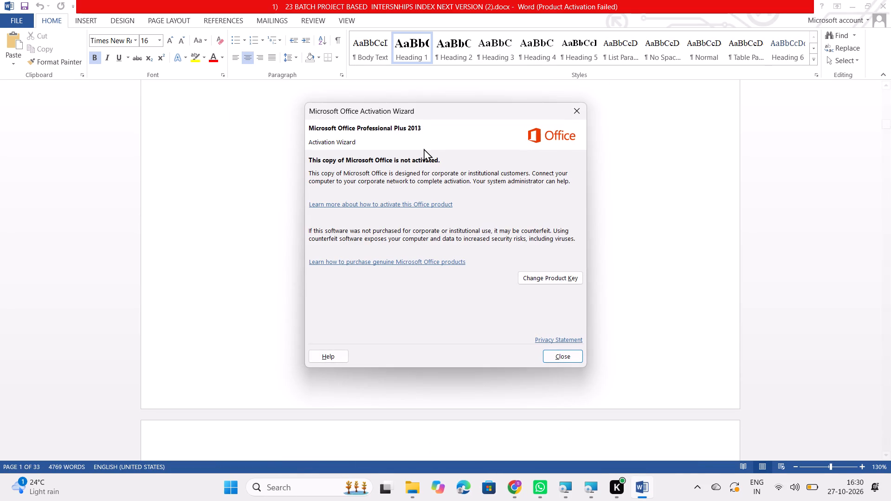
{"action": "left_click", "coordinate": [563, 356]}
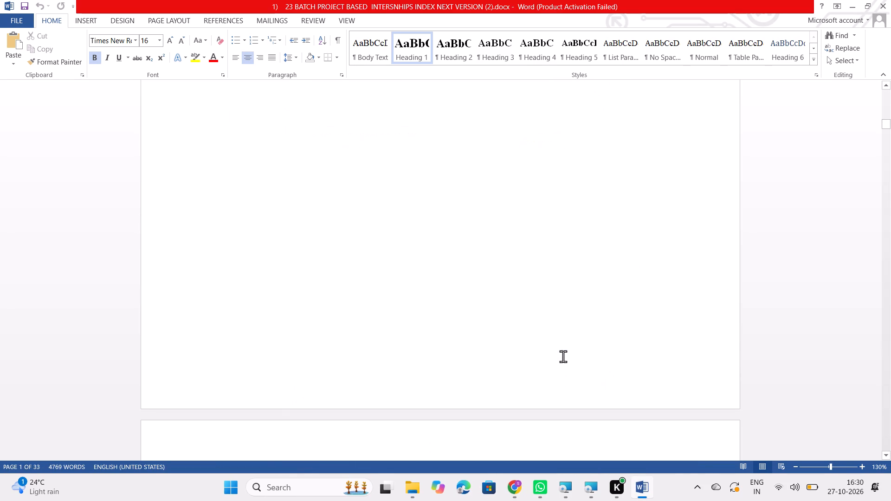
{"action": "scroll", "coordinate": [563, 356], "scroll_direction": "down", "scroll_amount": 2, "text": "ctrl"}
{"action": "scroll", "coordinate": [563, 356], "scroll_direction": "up", "scroll_amount": 3}
{"action": "scroll", "coordinate": [563, 356], "scroll_direction": "down", "scroll_amount": 1}
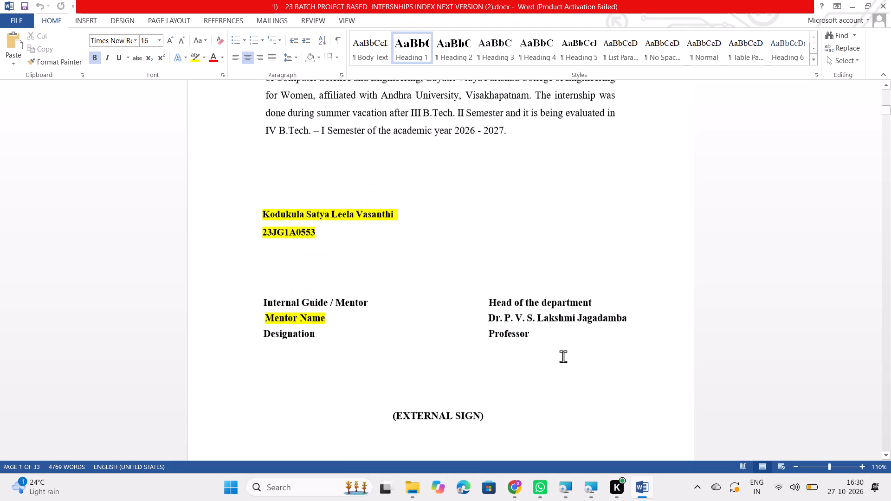
{"action": "scroll", "coordinate": [563, 356], "scroll_direction": "down", "scroll_amount": 5}
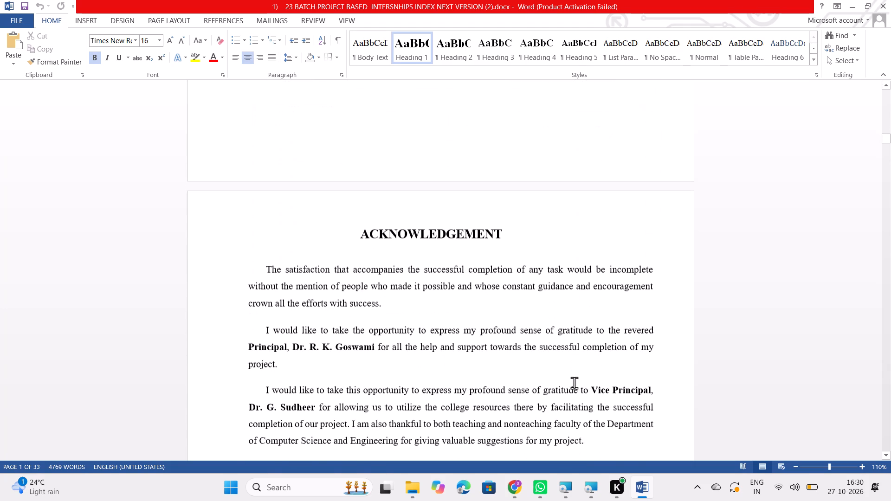
{"action": "left_click", "coordinate": [890, 0]}
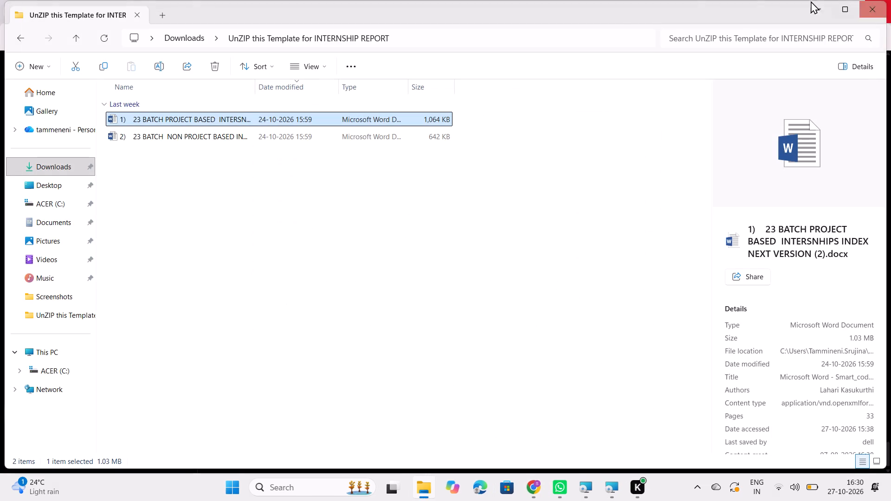
Open the 23 BATCH PROJECT BASED internship report stored in the Documents folder.
{"action": "left_click", "coordinate": [57, 219]}
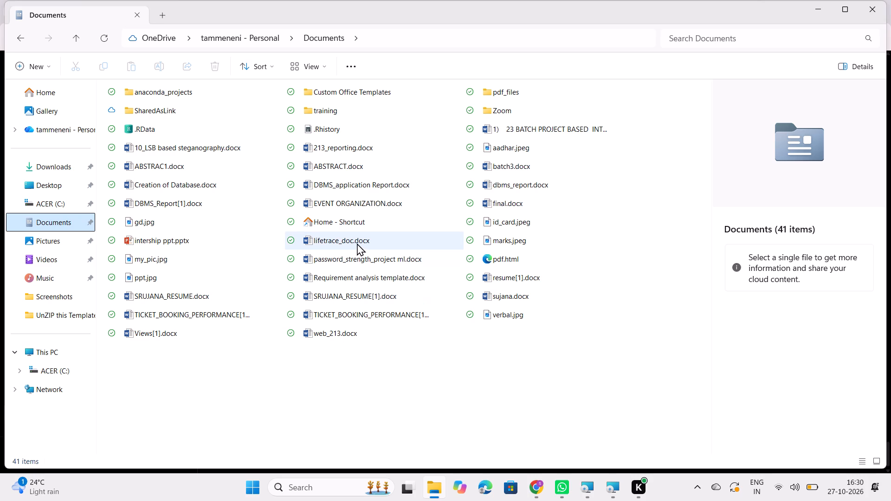
{"action": "double_click", "coordinate": [532, 131]}
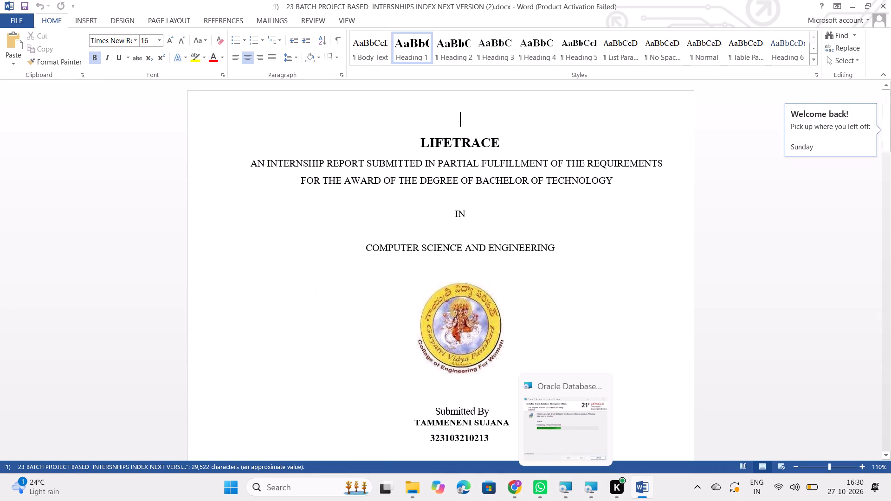
Examine the LifeTrace report's front pages from the title page through the completion certificate to the Acknowledgement, dismissing the activation wizard.
{"action": "scroll", "coordinate": [491, 342], "scroll_direction": "down", "scroll_amount": 4}
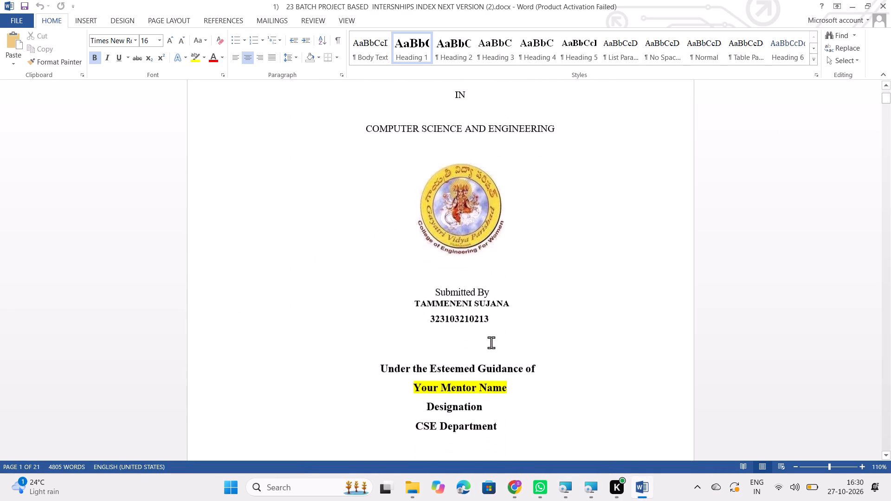
{"action": "scroll", "coordinate": [491, 342], "scroll_direction": "down", "scroll_amount": 4}
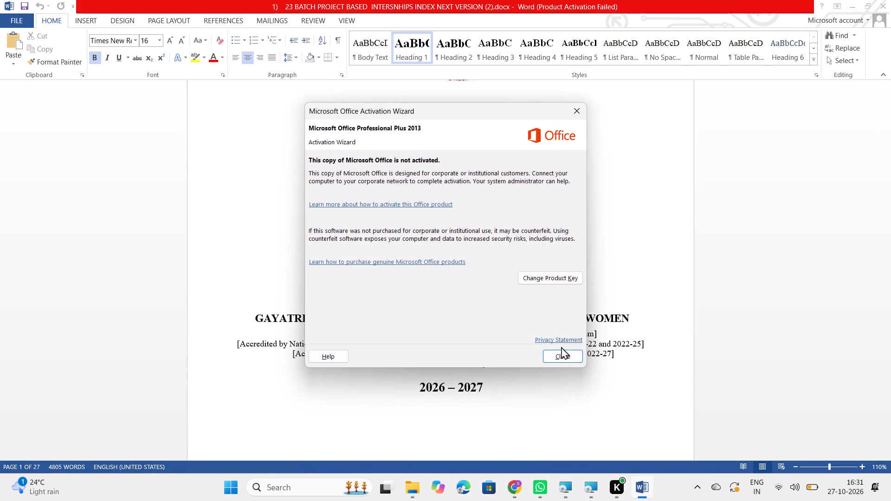
{"action": "left_click", "coordinate": [561, 358]}
{"action": "scroll", "coordinate": [561, 358], "scroll_direction": "down", "scroll_amount": 7}
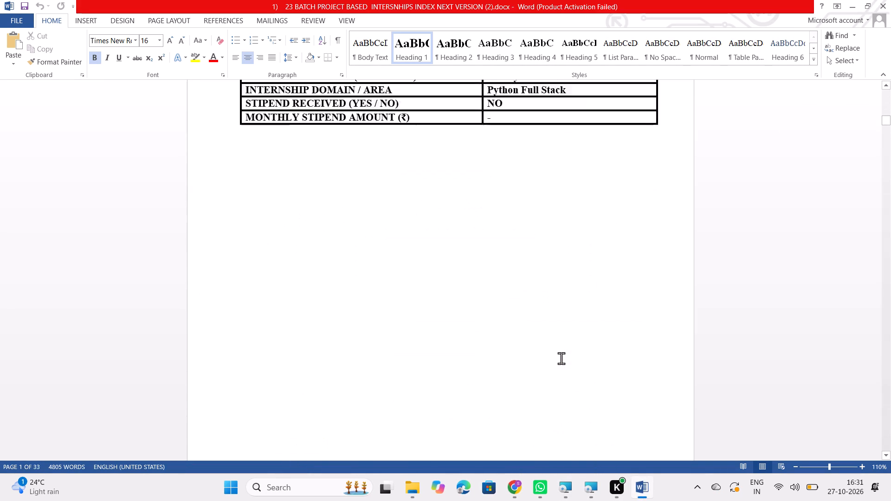
{"action": "scroll", "coordinate": [561, 358], "scroll_direction": "down", "scroll_amount": 3}
{"action": "scroll", "coordinate": [561, 358], "scroll_direction": "up", "scroll_amount": 1}
{"action": "scroll", "coordinate": [561, 358], "scroll_direction": "down", "scroll_amount": 2}
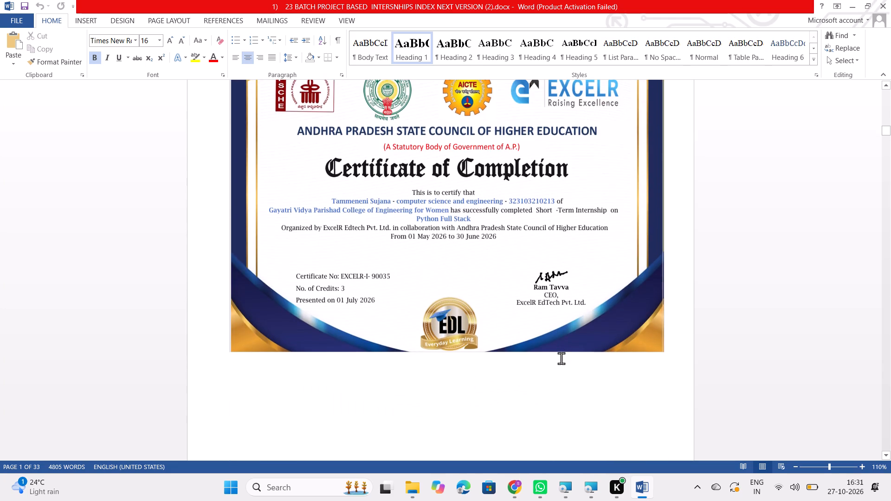
{"action": "scroll", "coordinate": [561, 358], "scroll_direction": "up", "scroll_amount": 1}
{"action": "scroll", "coordinate": [561, 358], "scroll_direction": "down", "scroll_amount": 4}
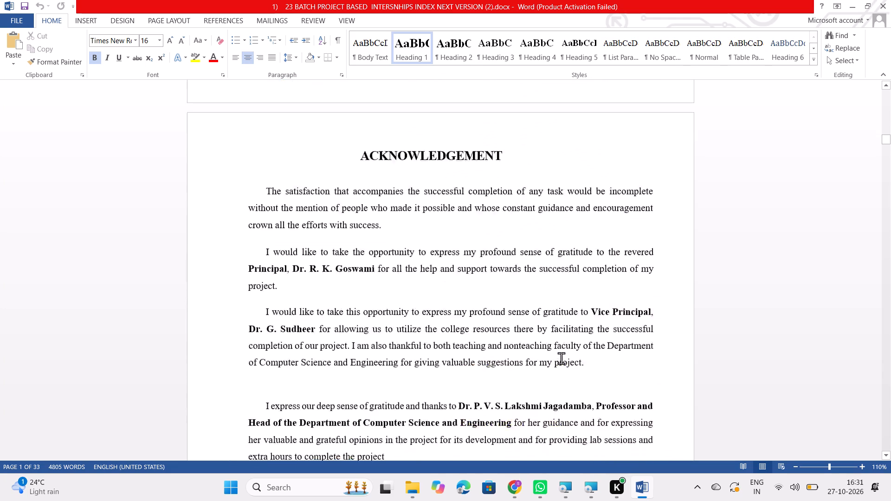
{"action": "scroll", "coordinate": [561, 358], "scroll_direction": "down", "scroll_amount": 2}
{"action": "scroll", "coordinate": [561, 358], "scroll_direction": "up", "scroll_amount": 2}
{"action": "scroll", "coordinate": [561, 358], "scroll_direction": "down", "scroll_amount": 1}
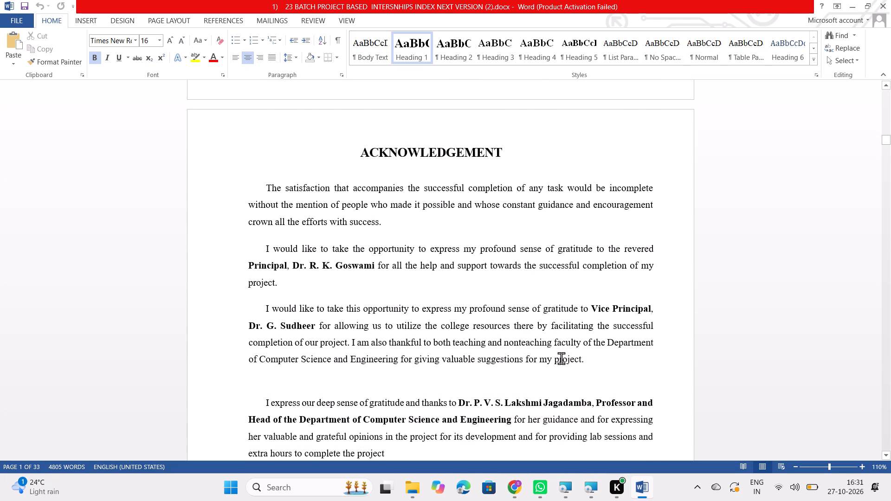
Examine the report's table of contents and Abstract page up to the start of the Introduction.
{"action": "scroll", "coordinate": [561, 358], "scroll_direction": "down", "scroll_amount": 1}
{"action": "scroll", "coordinate": [561, 358], "scroll_direction": "up", "scroll_amount": 1}
{"action": "scroll", "coordinate": [561, 358], "scroll_direction": "down", "scroll_amount": 9}
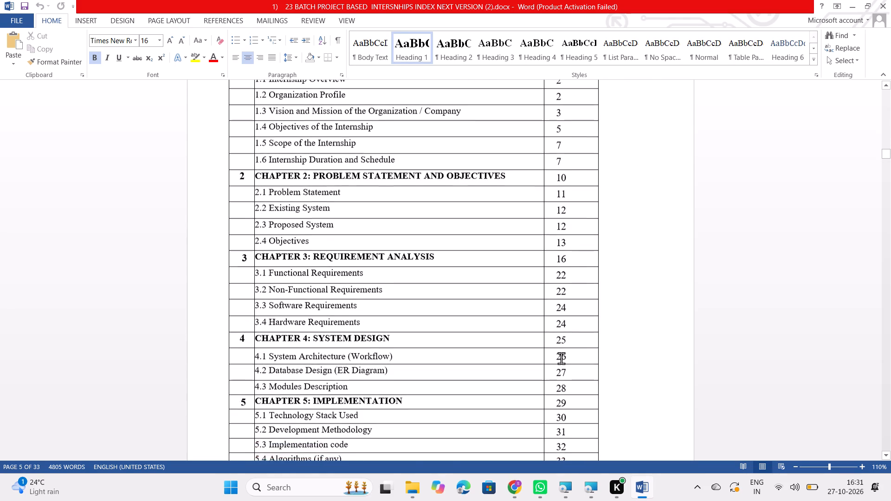
{"action": "scroll", "coordinate": [561, 358], "scroll_direction": "down", "scroll_amount": 1}
{"action": "scroll", "coordinate": [561, 358], "scroll_direction": "up", "scroll_amount": 1}
{"action": "scroll", "coordinate": [561, 358], "scroll_direction": "down", "scroll_amount": 9}
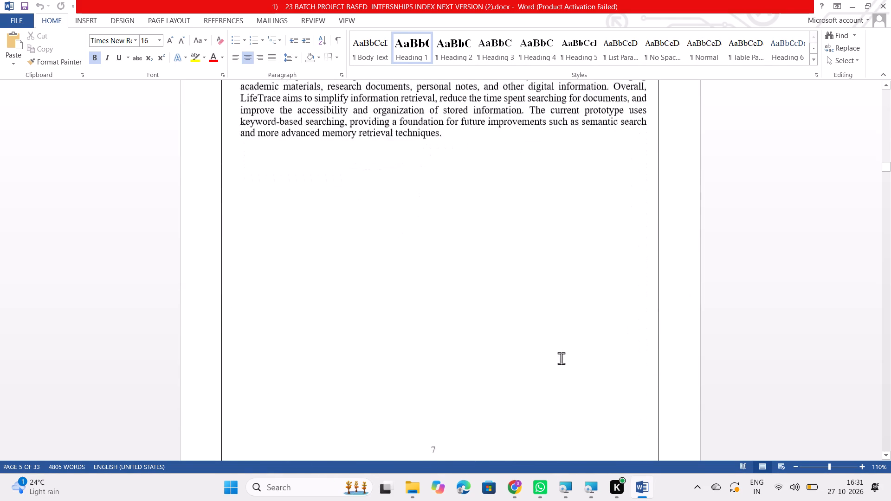
{"action": "scroll", "coordinate": [561, 358], "scroll_direction": "up", "scroll_amount": 13}
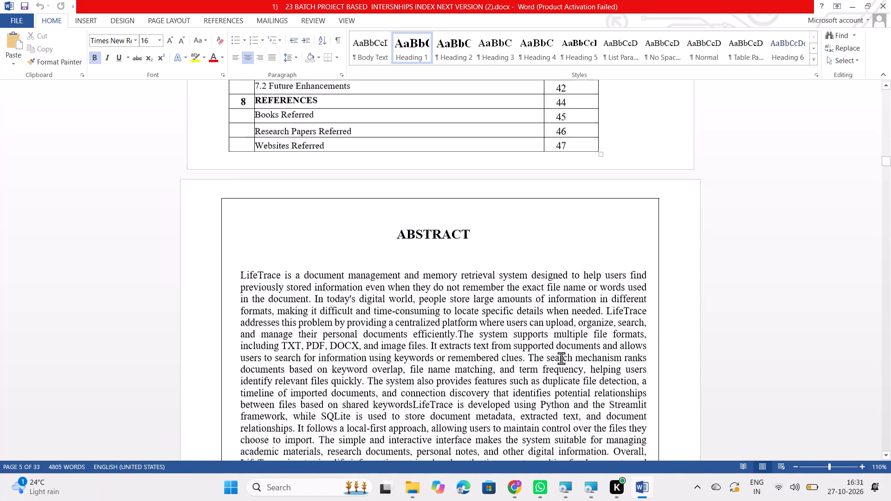
{"action": "scroll", "coordinate": [561, 358], "scroll_direction": "down", "scroll_amount": 6}
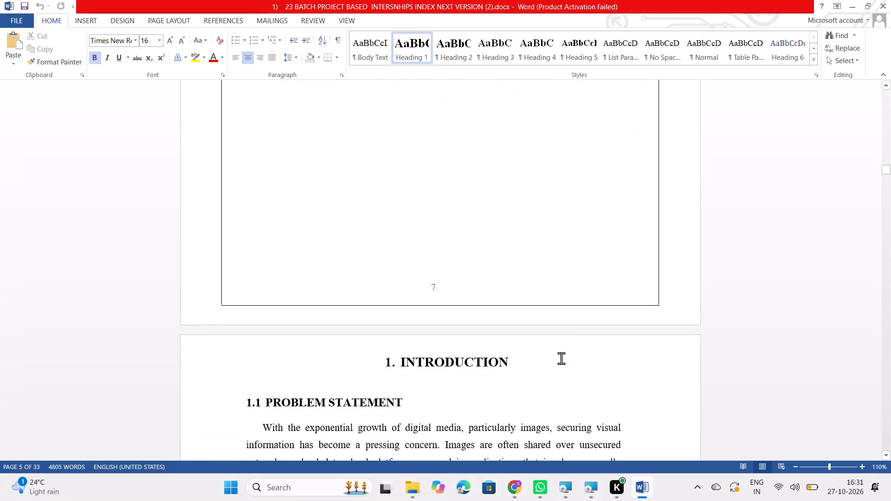
Examine the footer page number on the Abstract page and the page numbers listed in the table of contents.
{"action": "scroll", "coordinate": [476, 307], "scroll_direction": "left", "scroll_amount": 1}
{"action": "left_click", "coordinate": [431, 289]}
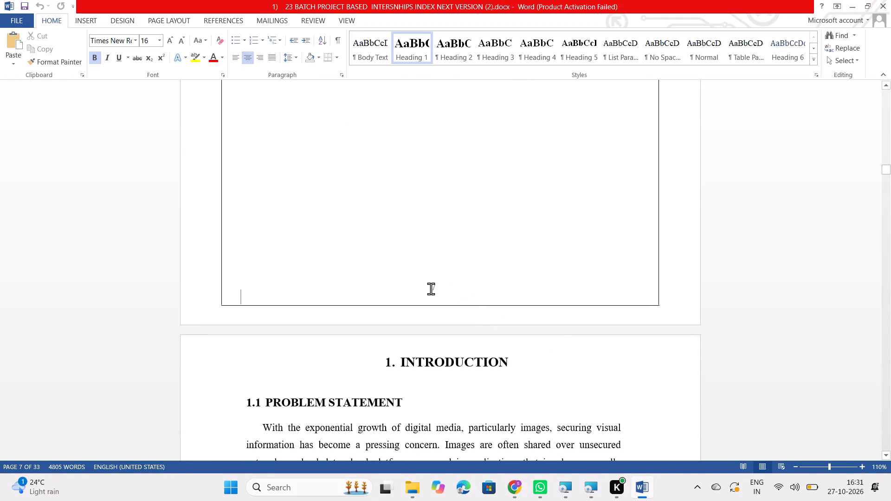
{"action": "left_click_drag", "start_coordinate": [431, 289], "coordinate": [435, 289]}
{"action": "left_click", "coordinate": [435, 289]}
{"action": "scroll", "coordinate": [435, 289], "scroll_direction": "up", "scroll_amount": 3}
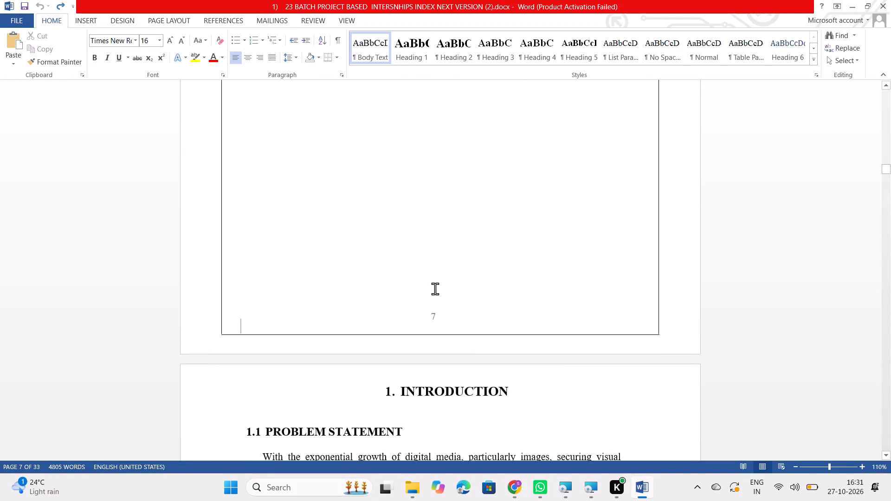
{"action": "scroll", "coordinate": [435, 289], "scroll_direction": "up", "scroll_amount": 6}
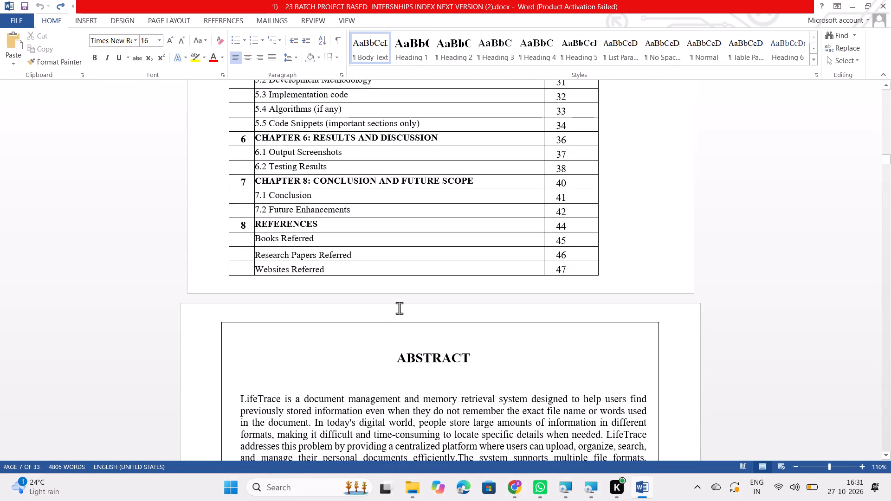
{"action": "left_click", "coordinate": [401, 318]}
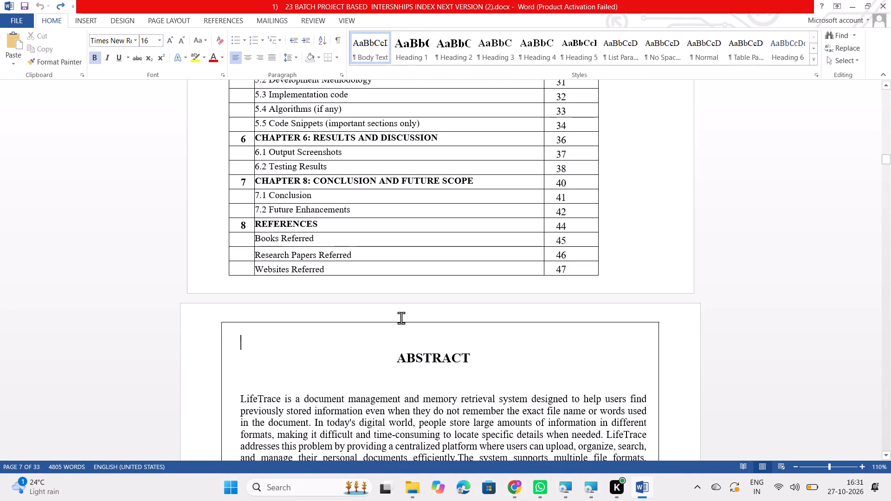
{"action": "scroll", "coordinate": [442, 344], "scroll_direction": "up", "scroll_amount": 2}
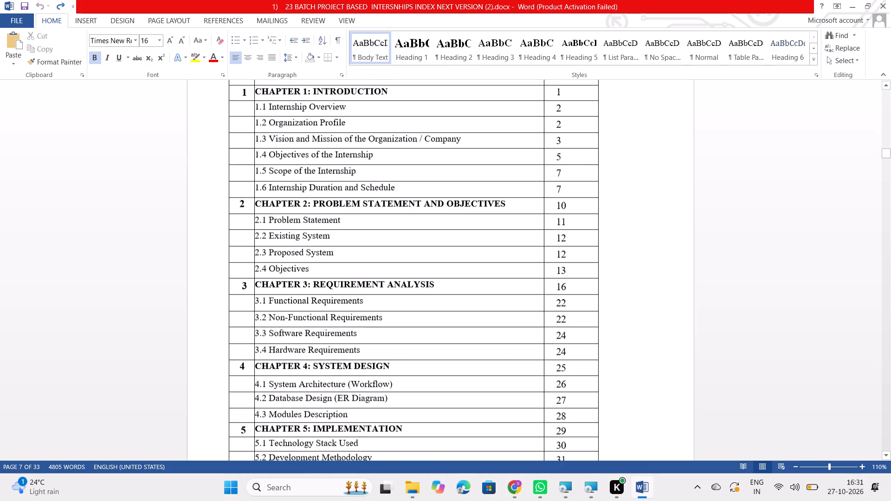
{"action": "scroll", "coordinate": [442, 344], "scroll_direction": "up", "scroll_amount": 4}
{"action": "scroll", "coordinate": [442, 344], "scroll_direction": "down", "scroll_amount": 4}
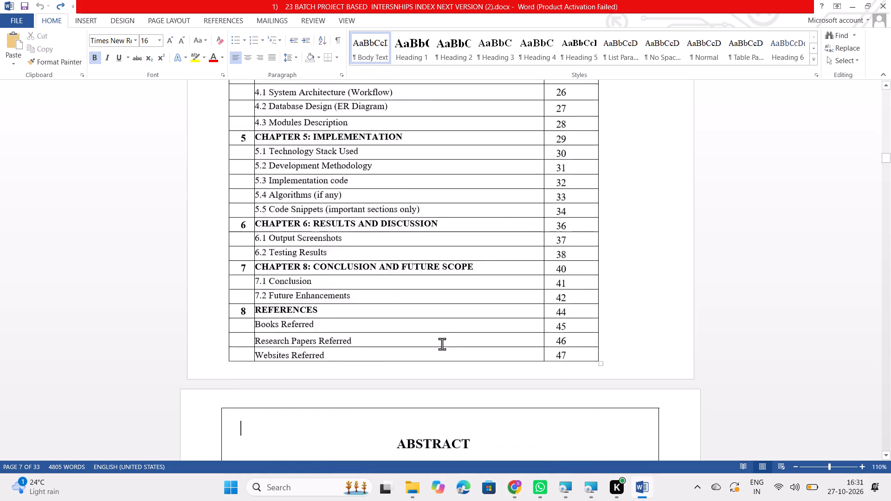
{"action": "scroll", "coordinate": [442, 344], "scroll_direction": "down", "scroll_amount": 2}
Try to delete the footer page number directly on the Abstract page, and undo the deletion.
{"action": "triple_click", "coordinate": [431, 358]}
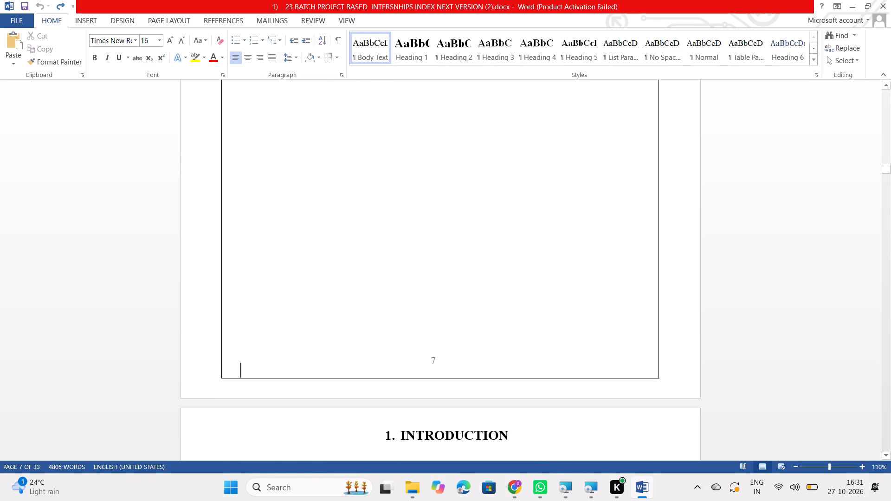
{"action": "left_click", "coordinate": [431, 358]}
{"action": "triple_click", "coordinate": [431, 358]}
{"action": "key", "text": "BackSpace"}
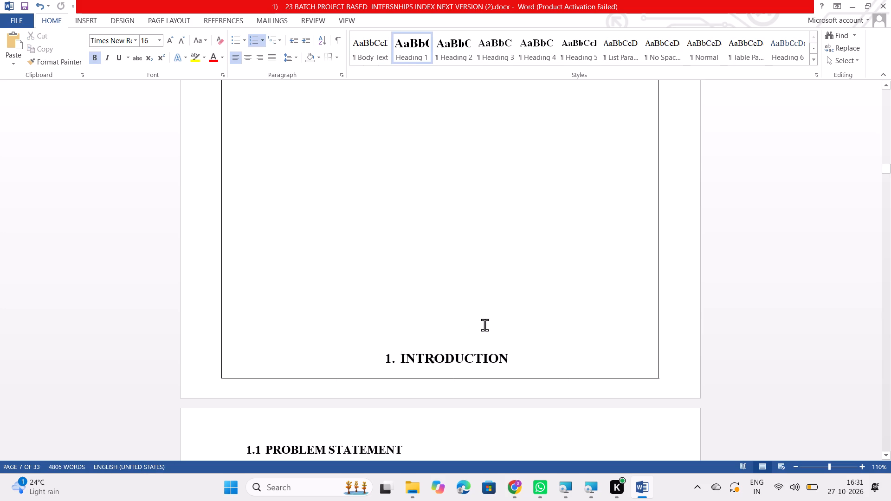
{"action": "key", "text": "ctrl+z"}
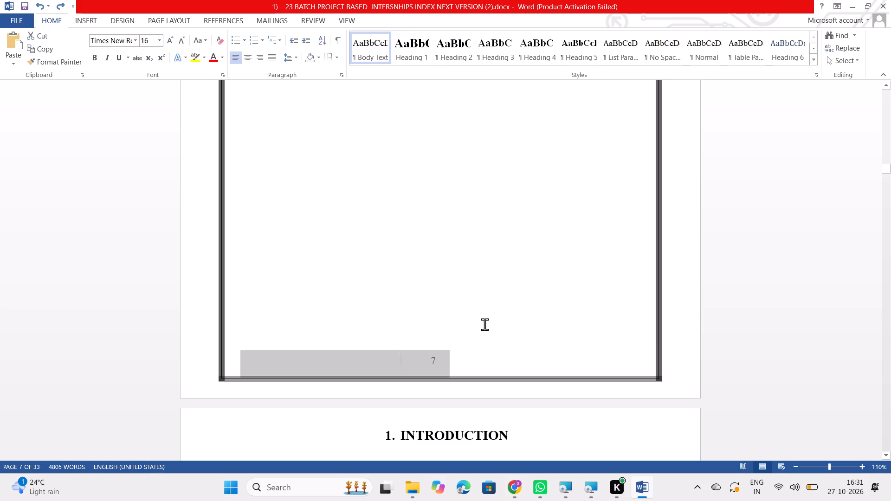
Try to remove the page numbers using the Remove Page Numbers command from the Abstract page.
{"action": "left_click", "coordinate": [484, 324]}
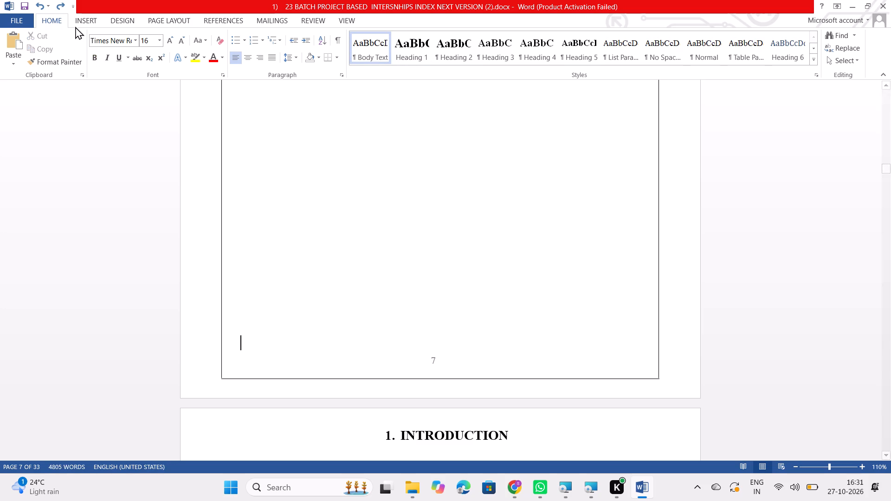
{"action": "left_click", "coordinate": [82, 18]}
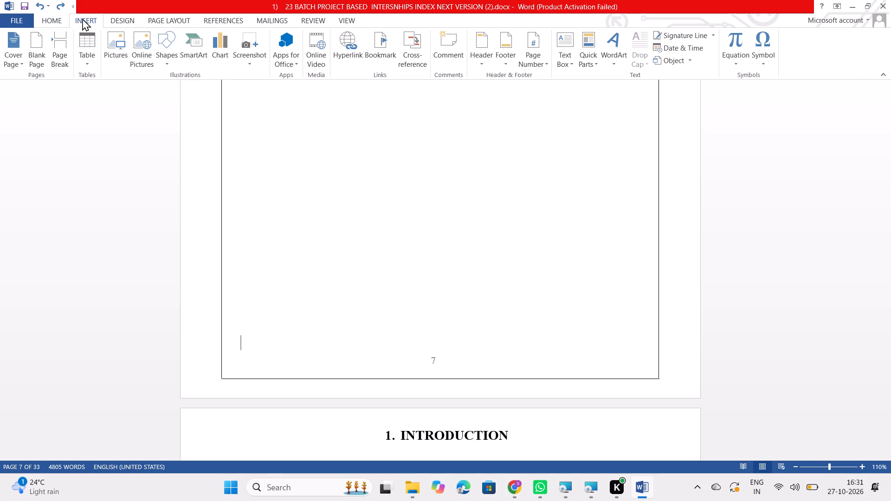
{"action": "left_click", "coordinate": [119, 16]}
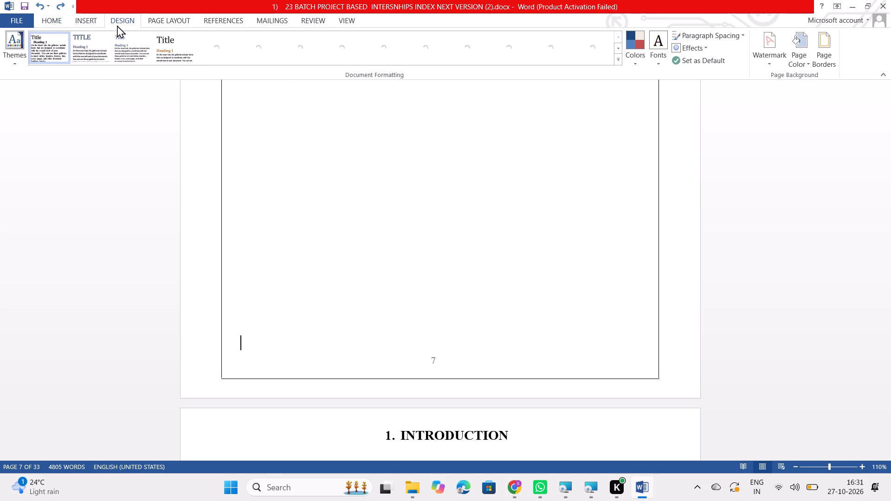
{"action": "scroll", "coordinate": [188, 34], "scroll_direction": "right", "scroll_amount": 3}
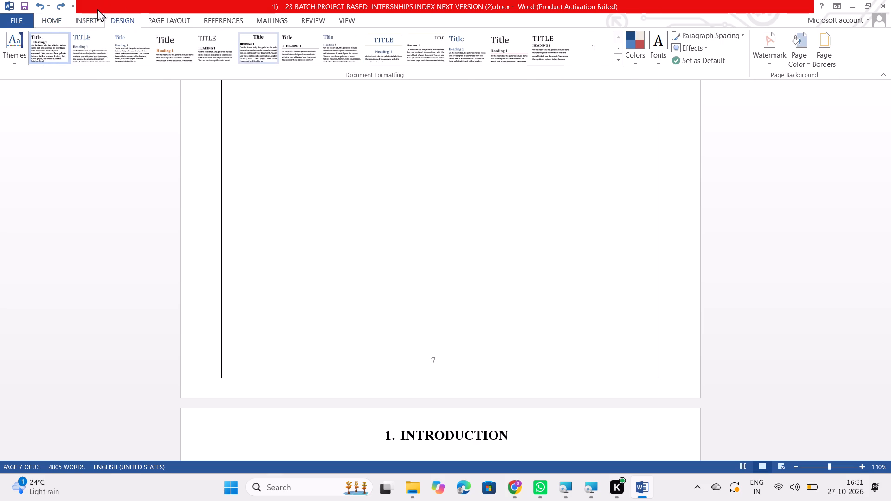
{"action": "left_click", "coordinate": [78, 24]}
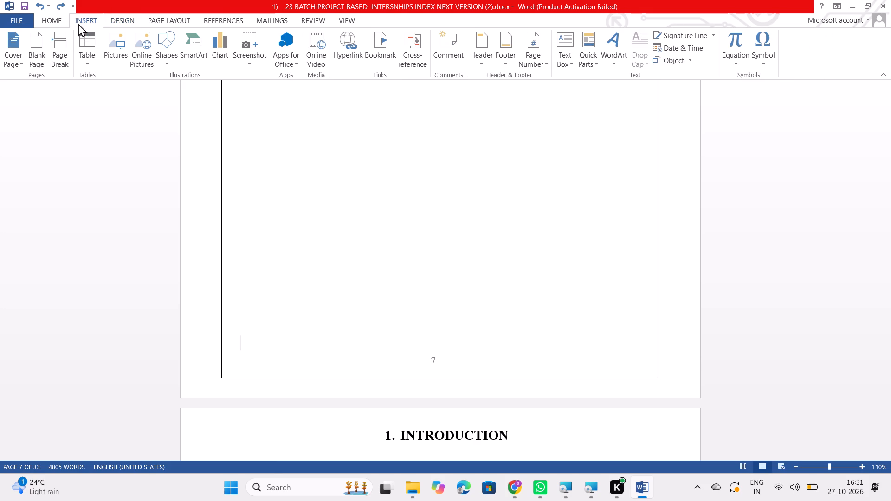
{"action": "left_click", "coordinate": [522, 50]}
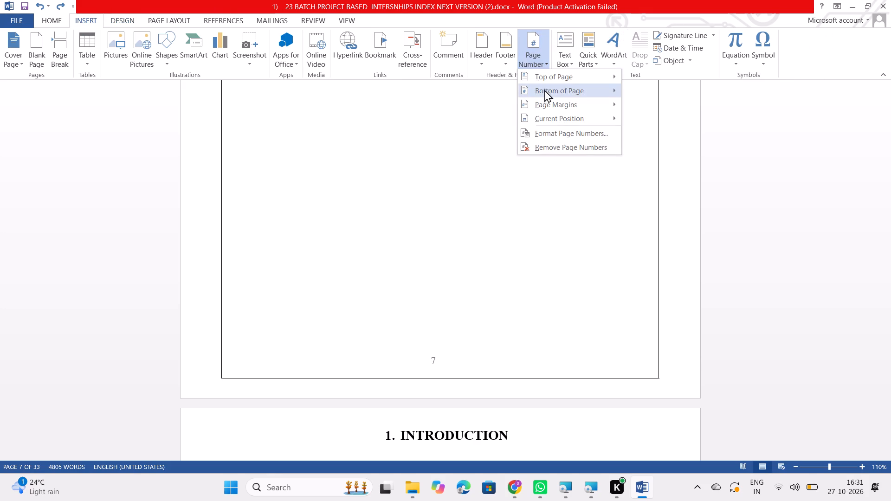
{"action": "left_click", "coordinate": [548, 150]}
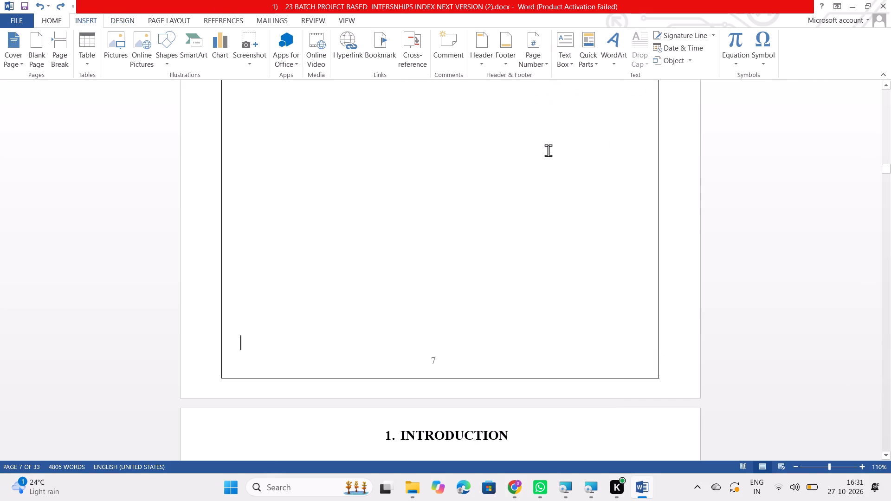
Review the page number format settings for the Abstract page's section without changing them.
{"action": "left_click", "coordinate": [531, 62]}
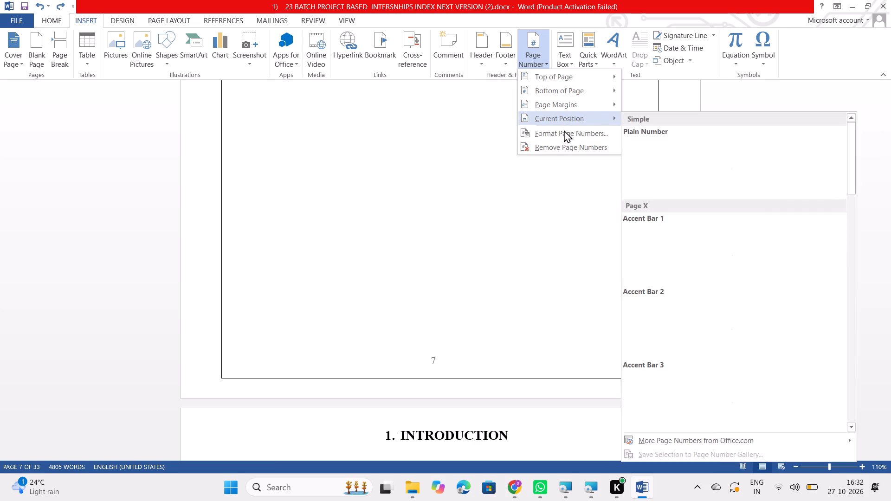
{"action": "left_click", "coordinate": [564, 133]}
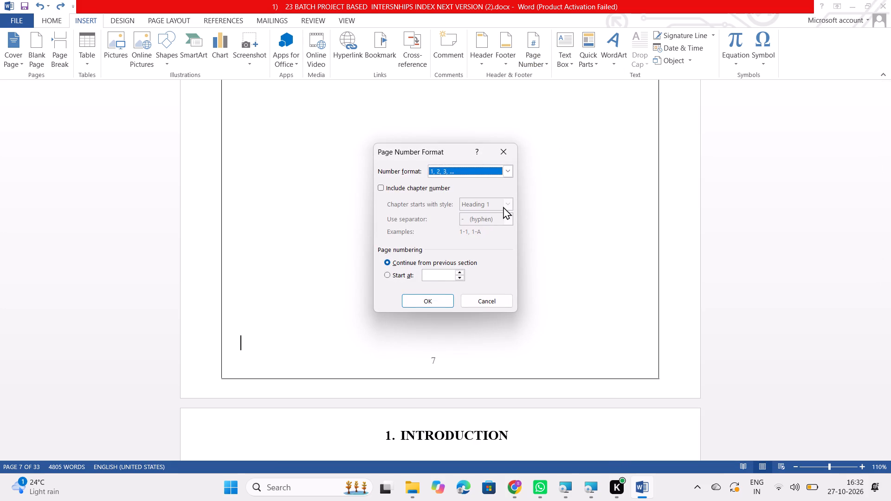
{"action": "left_click", "coordinate": [424, 301]}
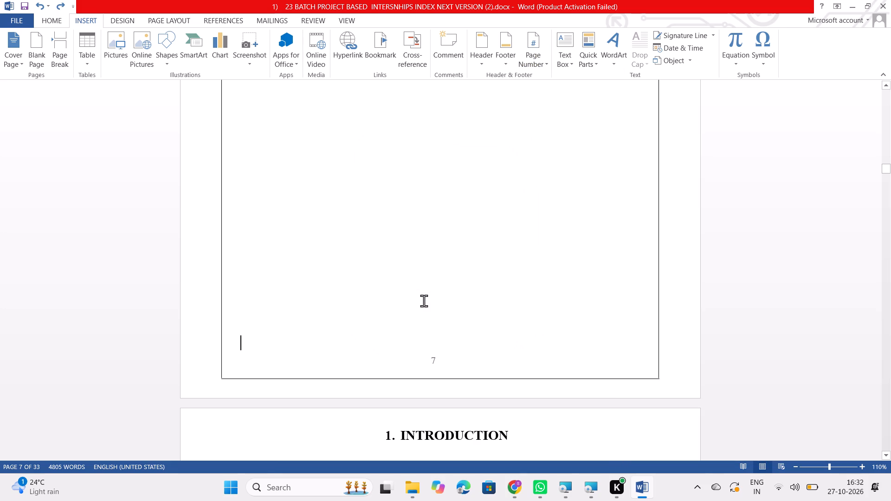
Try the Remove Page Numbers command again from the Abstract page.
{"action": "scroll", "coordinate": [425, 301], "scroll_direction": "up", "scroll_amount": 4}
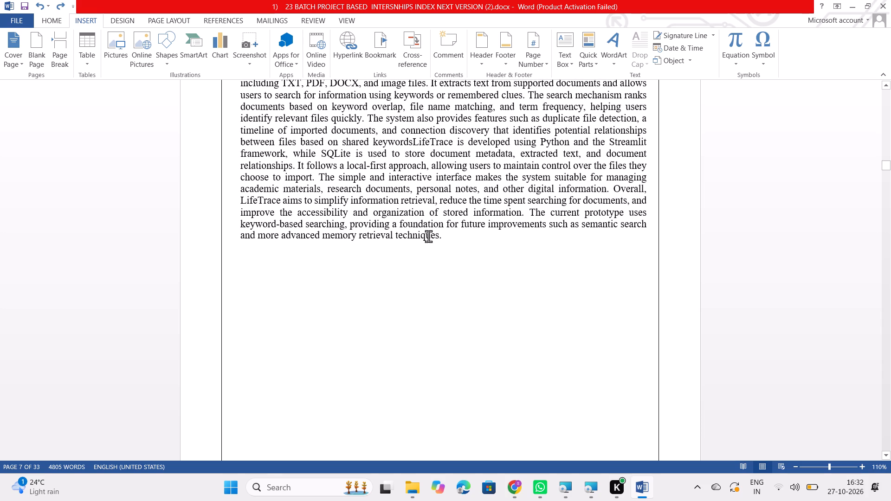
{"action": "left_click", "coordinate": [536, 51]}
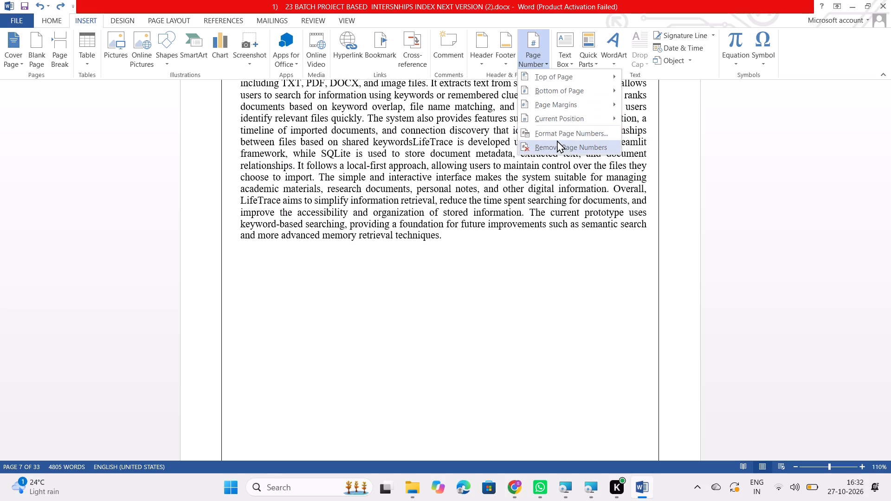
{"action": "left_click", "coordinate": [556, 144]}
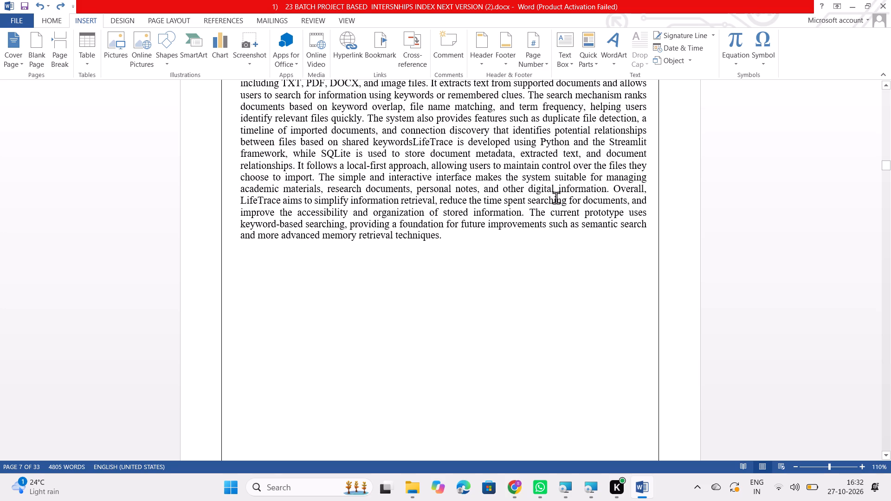
Check the footer page numbers from the Abstract through the Introduction to the start of Related Work.
{"action": "scroll", "coordinate": [552, 251], "scroll_direction": "down", "scroll_amount": 12}
{"action": "scroll", "coordinate": [552, 251], "scroll_direction": "up", "scroll_amount": 2}
{"action": "scroll", "coordinate": [552, 251], "scroll_direction": "down", "scroll_amount": 4}
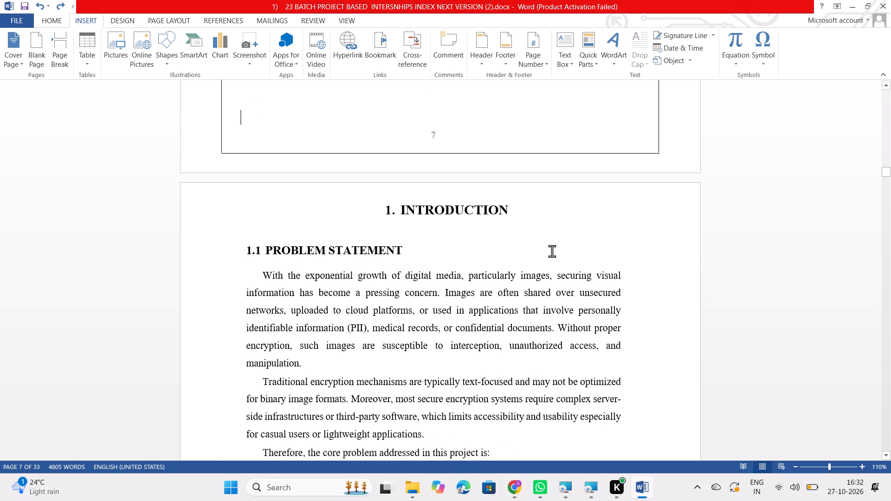
{"action": "scroll", "coordinate": [552, 251], "scroll_direction": "up", "scroll_amount": 1}
{"action": "scroll", "coordinate": [552, 251], "scroll_direction": "down", "scroll_amount": 8}
{"action": "scroll", "coordinate": [552, 251], "scroll_direction": "down", "scroll_amount": 20}
{"action": "scroll", "coordinate": [552, 251], "scroll_direction": "down", "scroll_amount": 11}
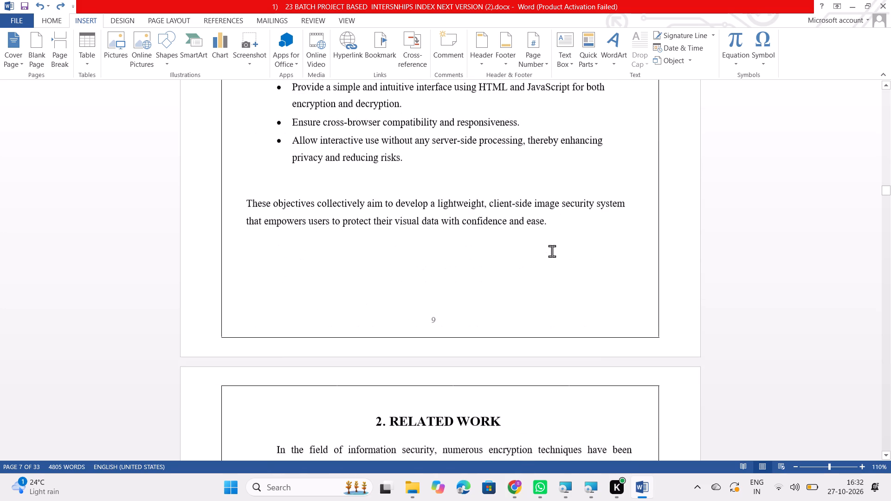
{"action": "scroll", "coordinate": [552, 251], "scroll_direction": "down", "scroll_amount": 1}
{"action": "scroll", "coordinate": [552, 251], "scroll_direction": "up", "scroll_amount": 20}
{"action": "scroll", "coordinate": [552, 251], "scroll_direction": "up", "scroll_amount": 18}
{"action": "scroll", "coordinate": [552, 251], "scroll_direction": "up", "scroll_amount": 8}
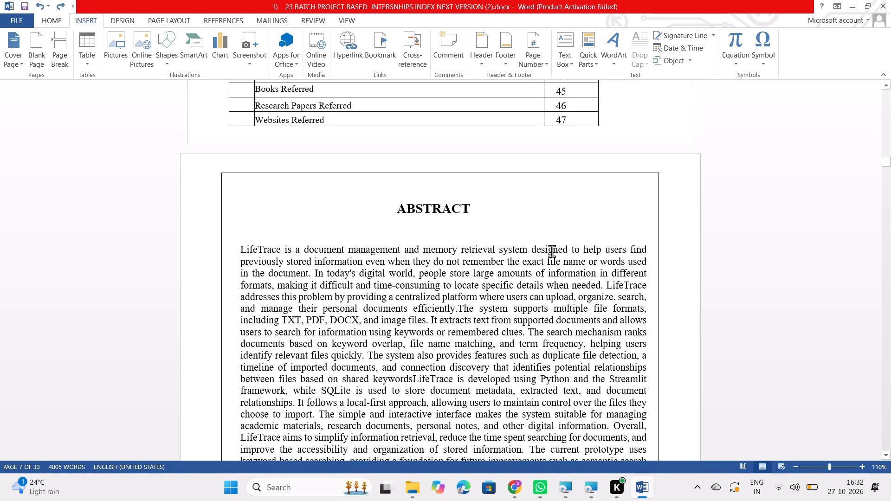
{"action": "scroll", "coordinate": [552, 251], "scroll_direction": "down", "scroll_amount": 1}
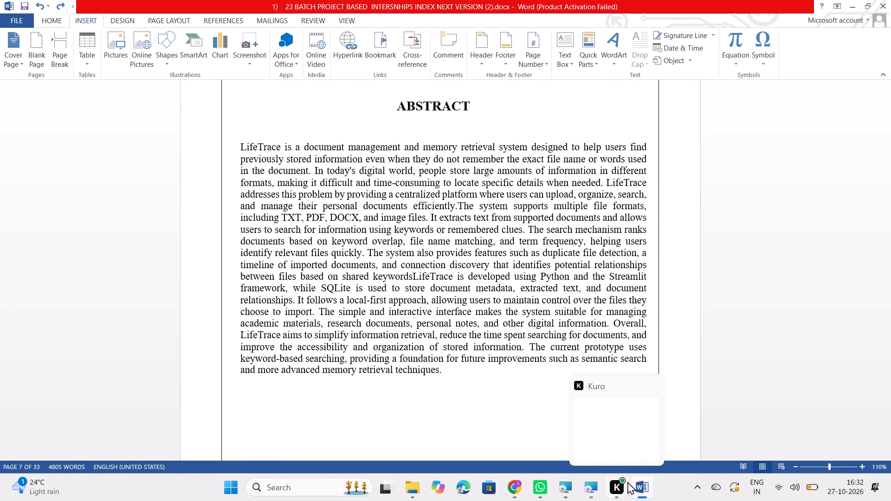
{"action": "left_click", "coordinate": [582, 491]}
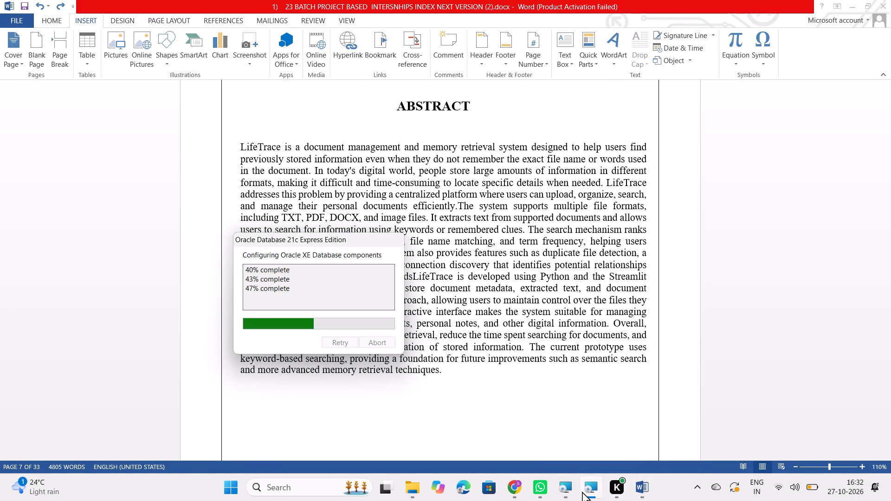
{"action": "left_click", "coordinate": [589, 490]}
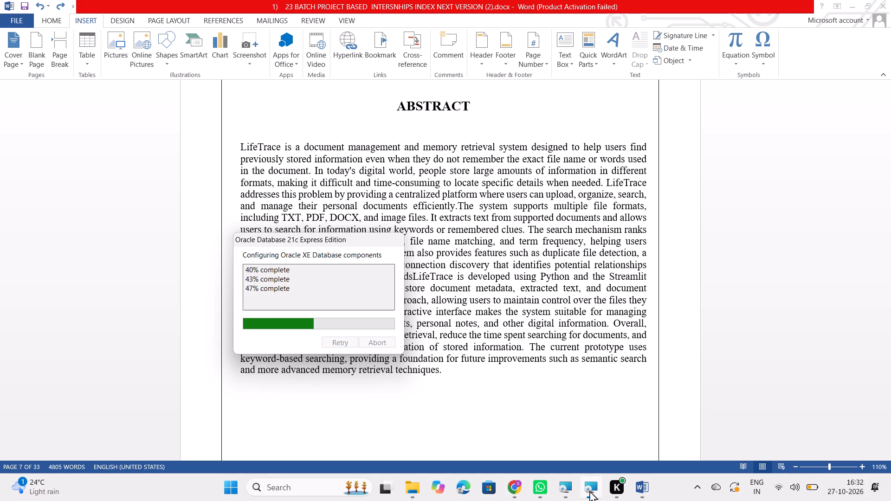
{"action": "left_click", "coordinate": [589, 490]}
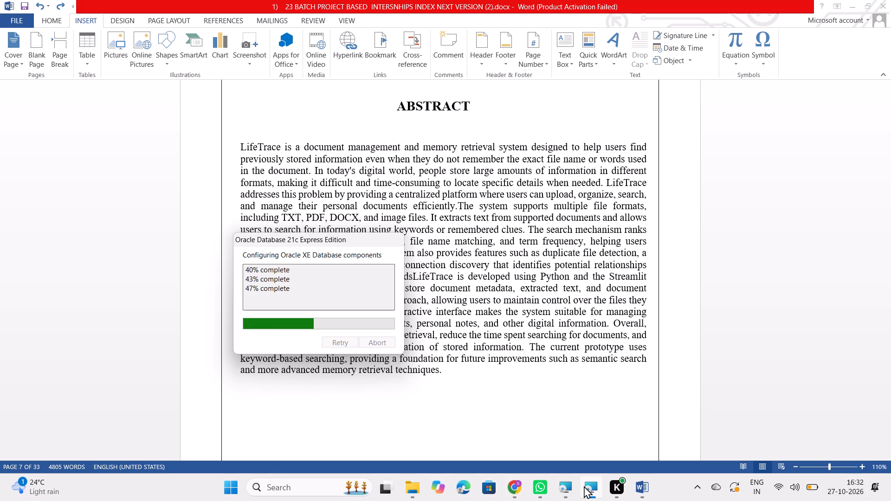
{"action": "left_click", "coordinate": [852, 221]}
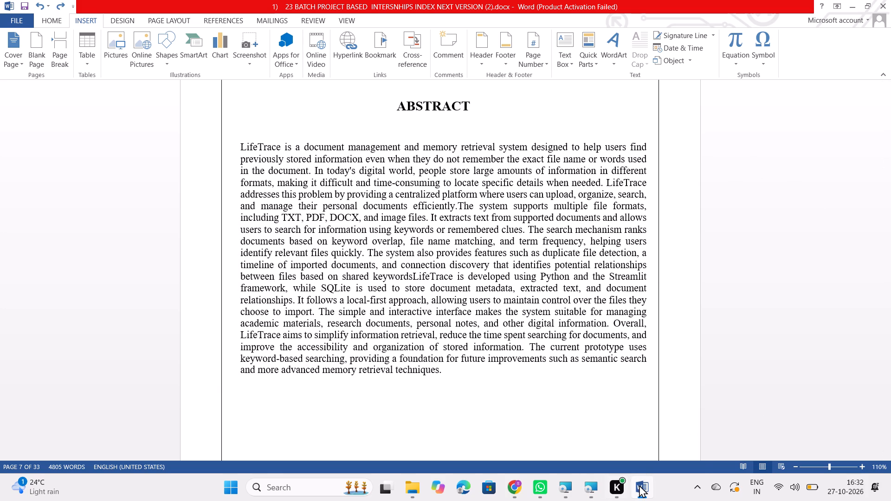
Switch to File Explorer and open lifetrace_doc.docx from the Documents folder.
{"action": "left_click", "coordinate": [639, 485]}
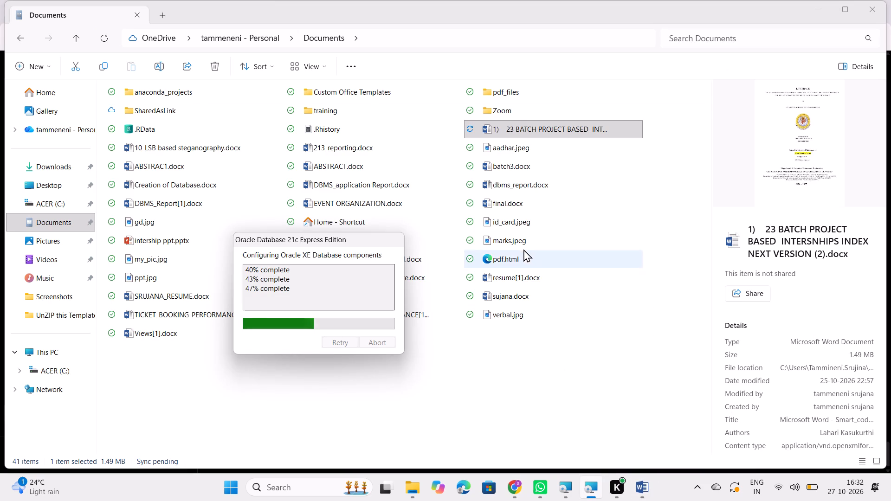
{"action": "left_click", "coordinate": [540, 380]}
{"action": "double_click", "coordinate": [368, 238]}
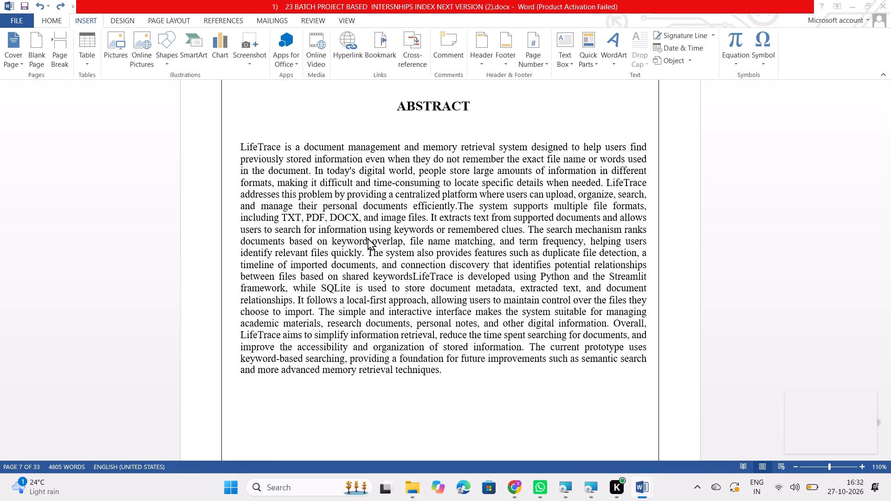
Review lifetrace_doc.docx from the Introduction through the requirements chapters to the end of the source code.
{"action": "scroll", "coordinate": [368, 238], "scroll_direction": "down", "scroll_amount": 4}
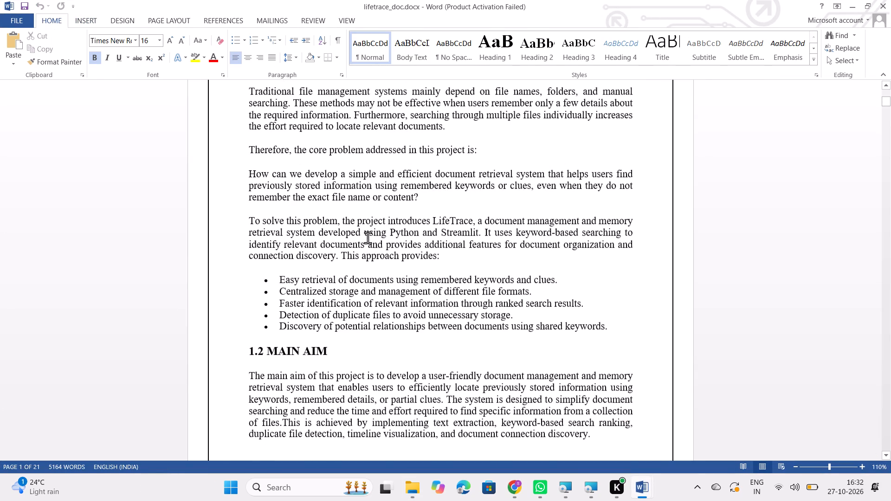
{"action": "scroll", "coordinate": [368, 238], "scroll_direction": "down", "scroll_amount": 3}
{"action": "scroll", "coordinate": [368, 238], "scroll_direction": "up", "scroll_amount": 4}
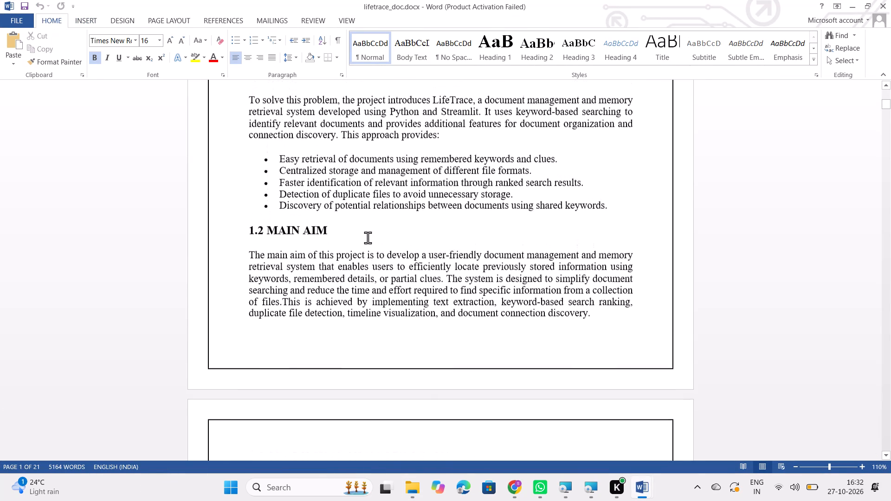
{"action": "scroll", "coordinate": [368, 238], "scroll_direction": "up", "scroll_amount": 10}
{"action": "scroll", "coordinate": [368, 238], "scroll_direction": "down", "scroll_amount": 1}
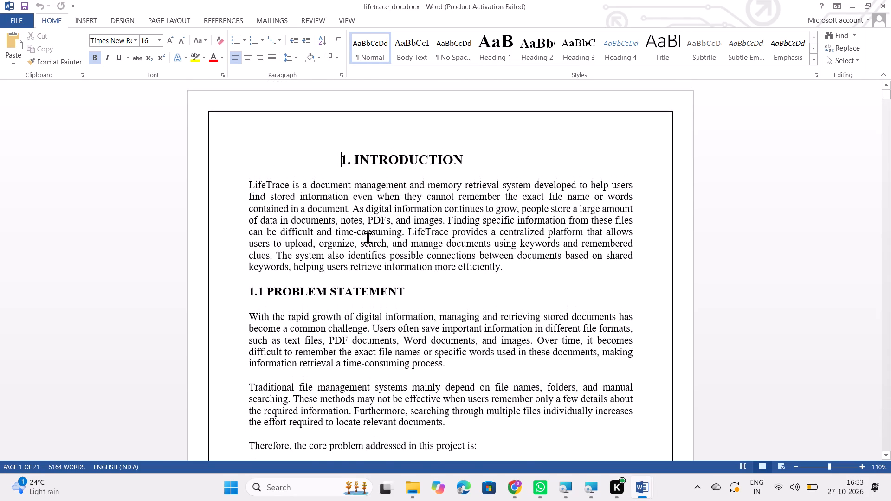
{"action": "scroll", "coordinate": [368, 238], "scroll_direction": "down", "scroll_amount": 13}
{"action": "scroll", "coordinate": [368, 238], "scroll_direction": "down", "scroll_amount": 16}
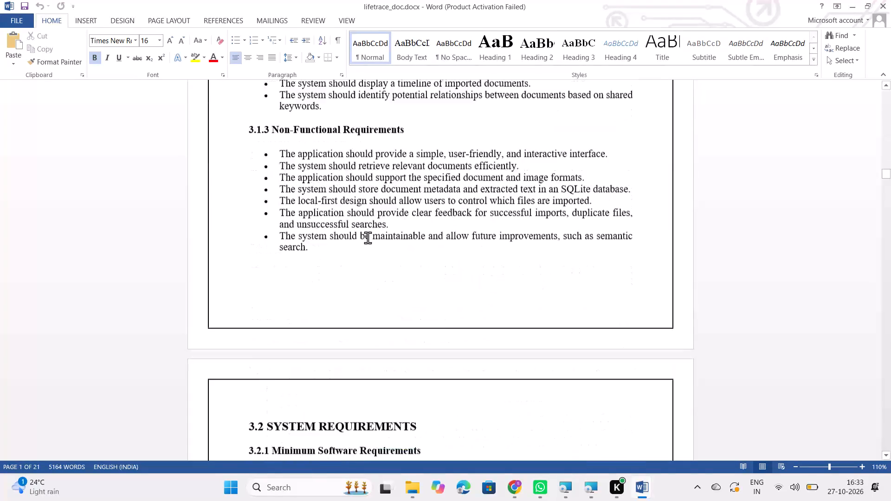
{"action": "scroll", "coordinate": [368, 238], "scroll_direction": "down", "scroll_amount": 18}
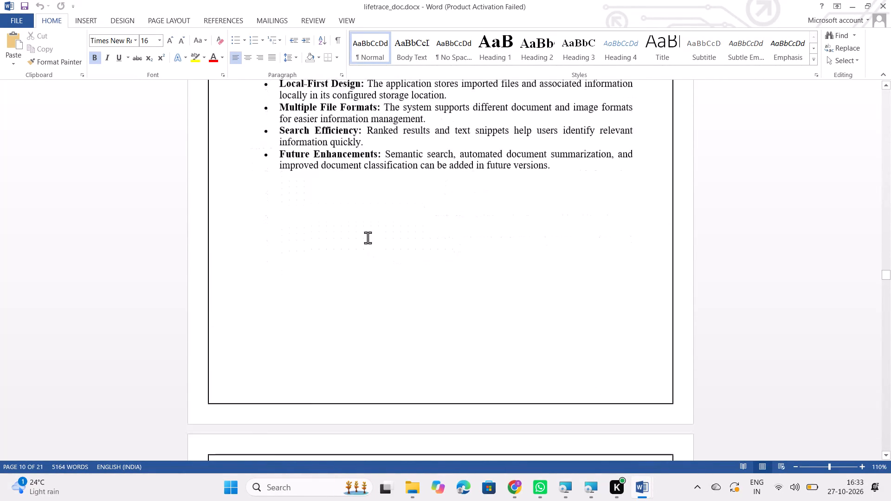
{"action": "scroll", "coordinate": [368, 238], "scroll_direction": "down", "scroll_amount": 2}
{"action": "scroll", "coordinate": [368, 238], "scroll_direction": "down", "scroll_amount": 20}
{"action": "scroll", "coordinate": [368, 238], "scroll_direction": "down", "scroll_amount": 20}
{"action": "scroll", "coordinate": [368, 238], "scroll_direction": "down", "scroll_amount": 16}
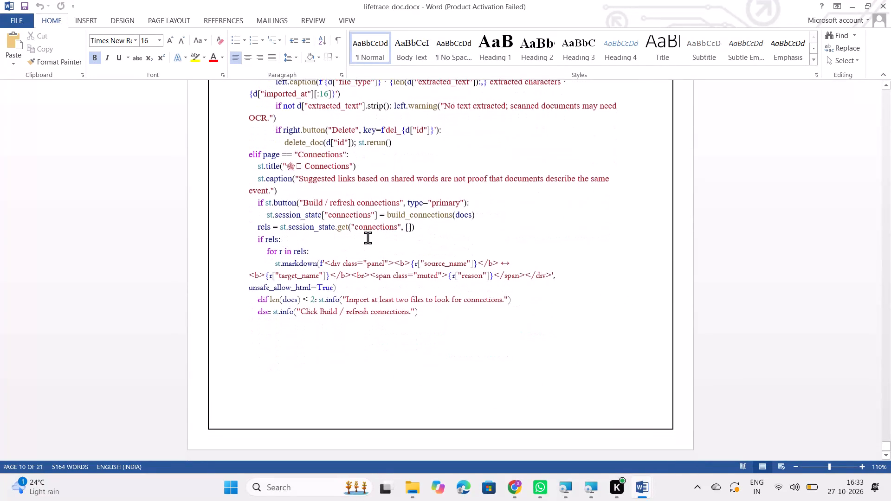
{"action": "scroll", "coordinate": [368, 238], "scroll_direction": "down", "scroll_amount": 1}
Change the font of the last code lines, from st.markdown in the Connections block to the final else line, to Times New Roman.
{"action": "left_click", "coordinate": [371, 342]}
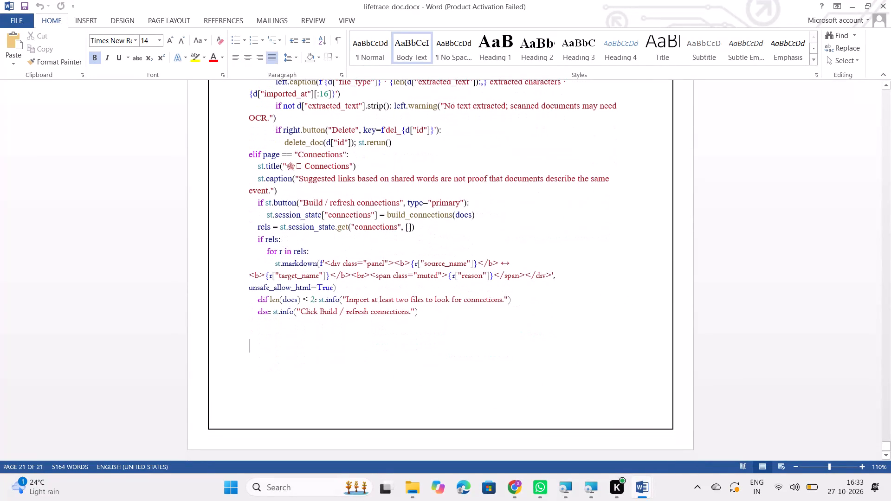
{"action": "scroll", "coordinate": [371, 342], "scroll_direction": "up", "scroll_amount": 6}
{"action": "scroll", "coordinate": [371, 342], "scroll_direction": "down", "scroll_amount": 1}
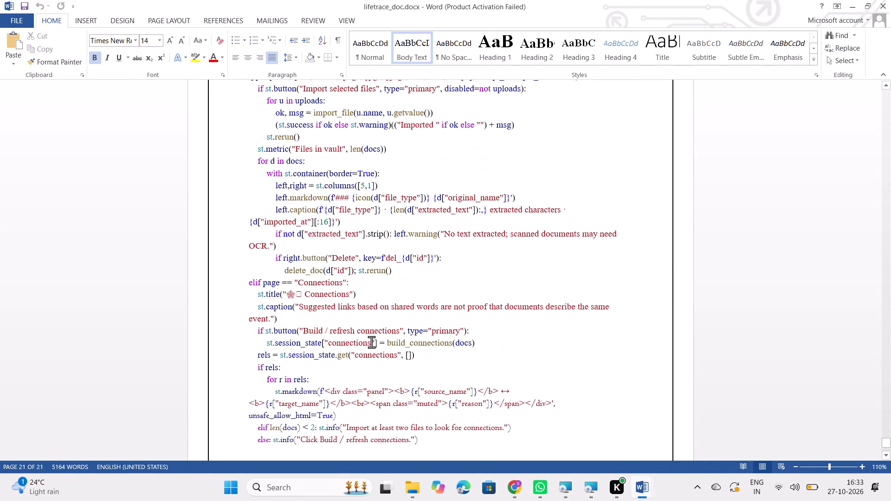
{"action": "left_click", "coordinate": [362, 440]}
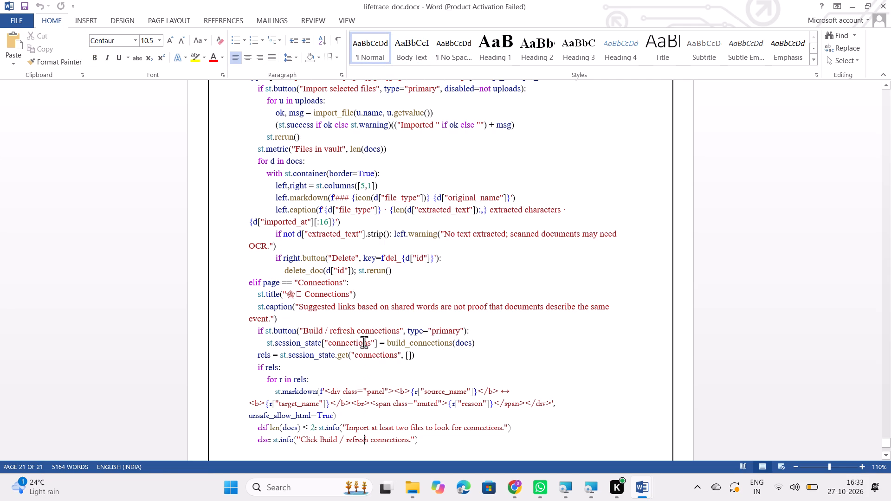
{"action": "left_click", "coordinate": [364, 342]}
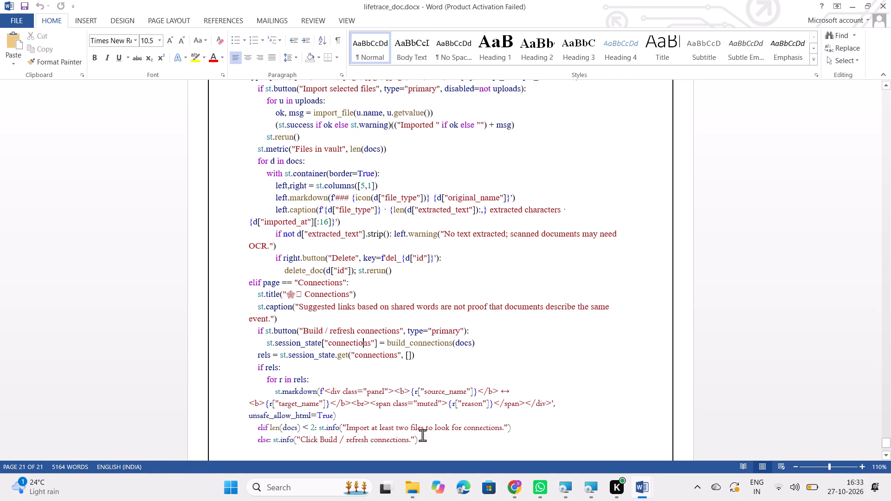
{"action": "left_click_drag", "start_coordinate": [420, 441], "coordinate": [280, 391]}
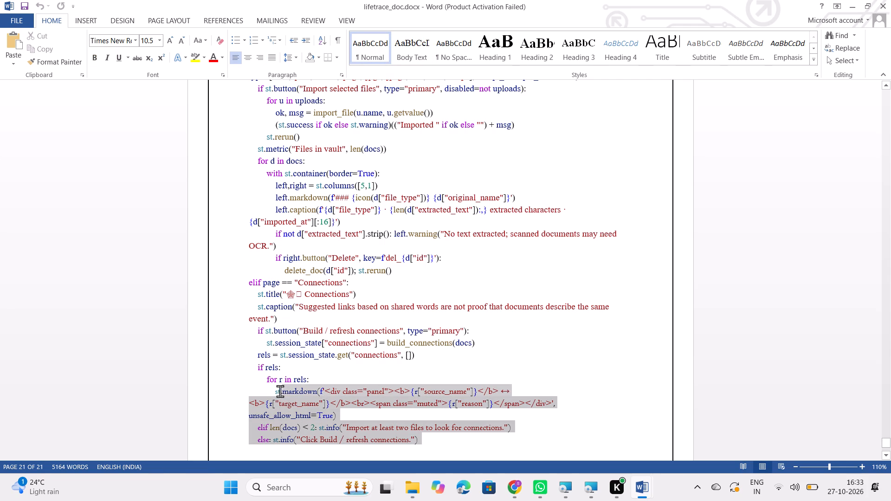
{"action": "left_click_drag", "start_coordinate": [280, 391], "coordinate": [277, 389]}
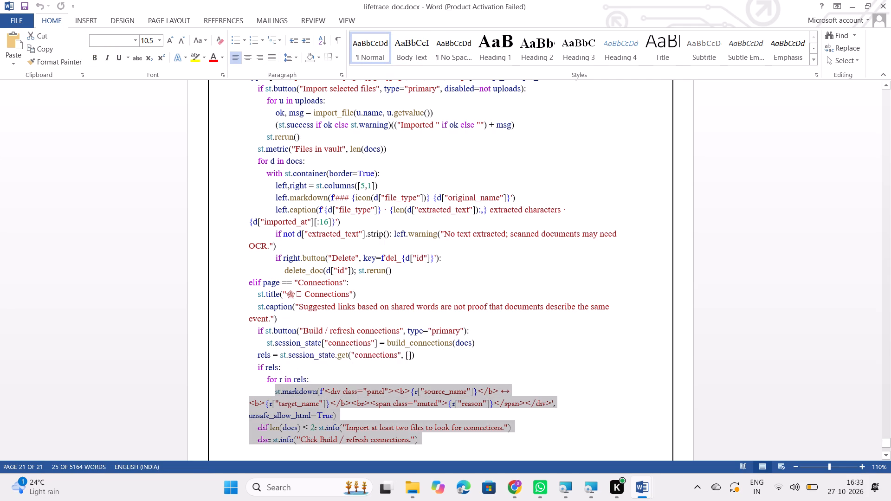
{"action": "left_click", "coordinate": [135, 41]}
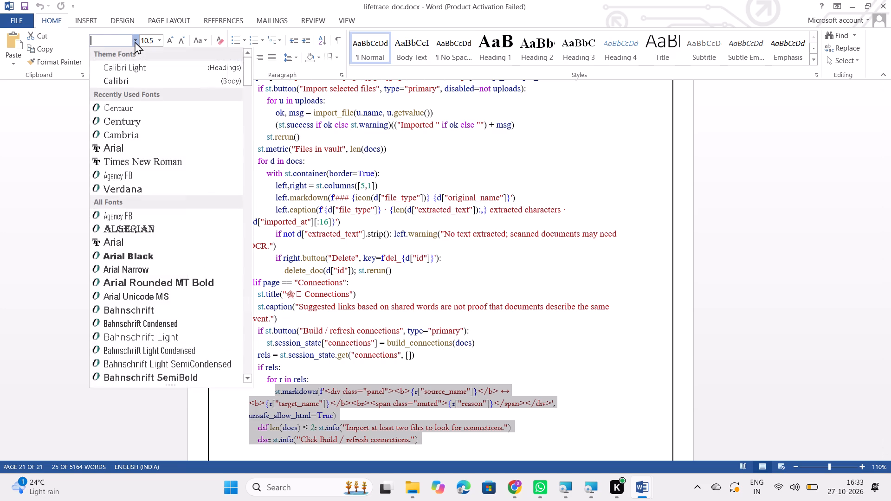
{"action": "left_click", "coordinate": [136, 159]}
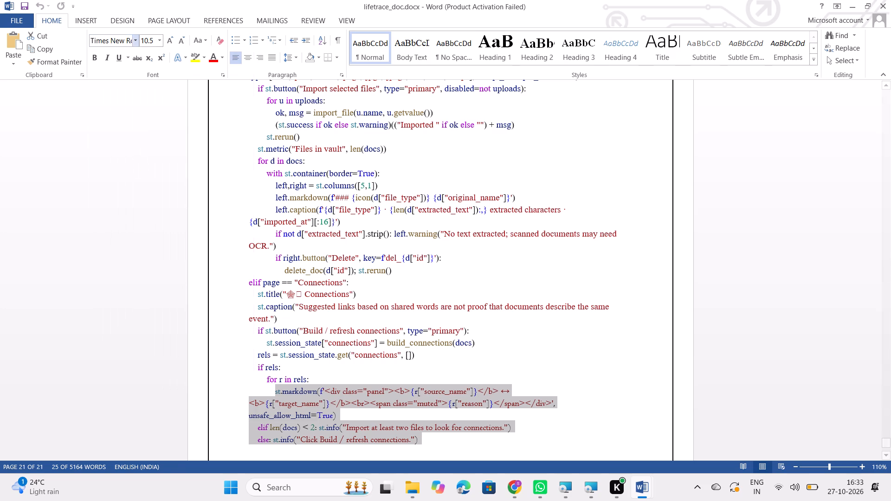
{"action": "left_click", "coordinate": [301, 355]}
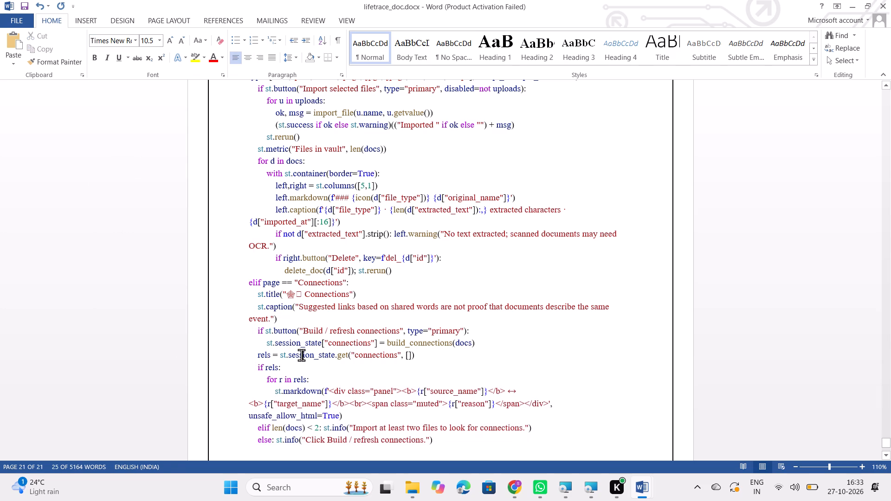
{"action": "left_click", "coordinate": [342, 433]}
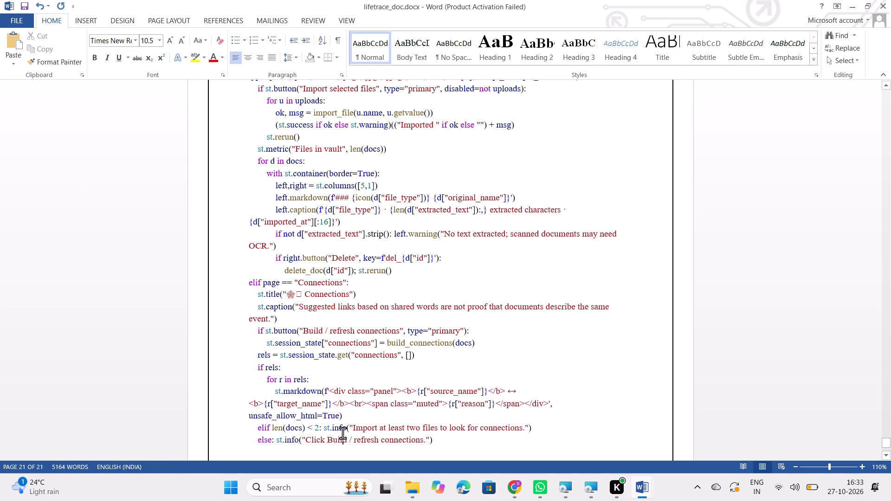
{"action": "left_click", "coordinate": [374, 427]}
Examine the app.py source code pages back to section 6.3 Implementation Source Code.
{"action": "scroll", "coordinate": [374, 427], "scroll_direction": "up", "scroll_amount": 6}
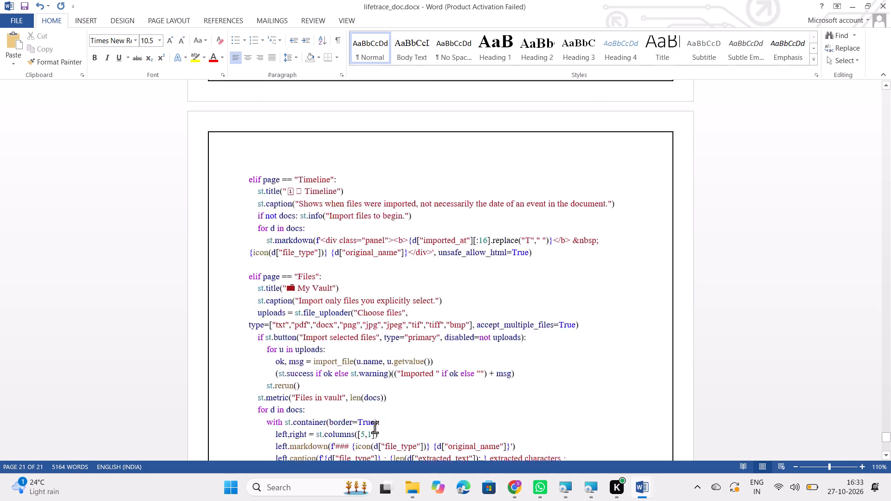
{"action": "scroll", "coordinate": [374, 427], "scroll_direction": "up", "scroll_amount": 6}
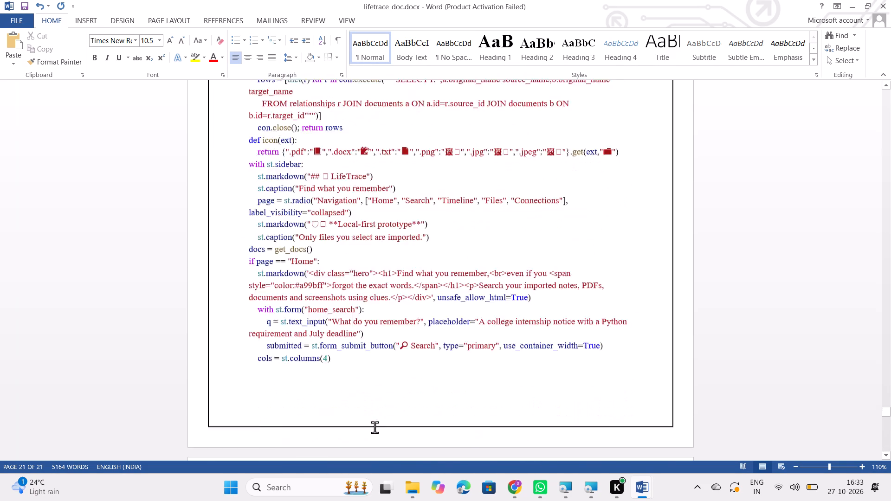
{"action": "scroll", "coordinate": [374, 427], "scroll_direction": "up", "scroll_amount": 13}
{"action": "scroll", "coordinate": [374, 427], "scroll_direction": "right", "scroll_amount": 1}
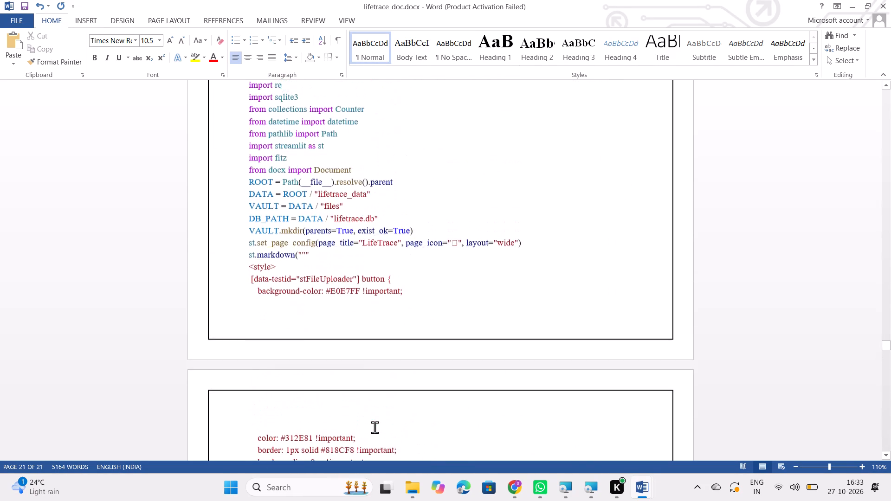
{"action": "scroll", "coordinate": [374, 427], "scroll_direction": "up", "scroll_amount": 1}
{"action": "scroll", "coordinate": [374, 427], "scroll_direction": "down", "scroll_amount": 3}
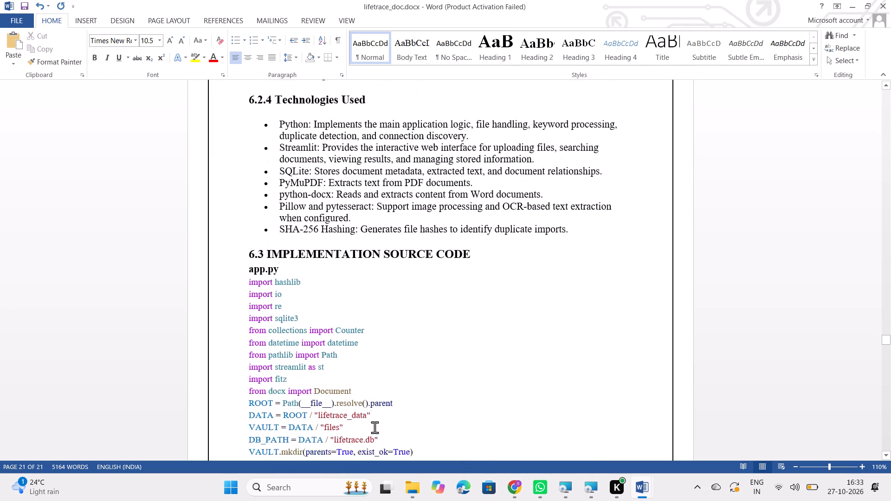
Save lifetrace_doc.docx.
{"action": "key", "text": "ctrl+s"}
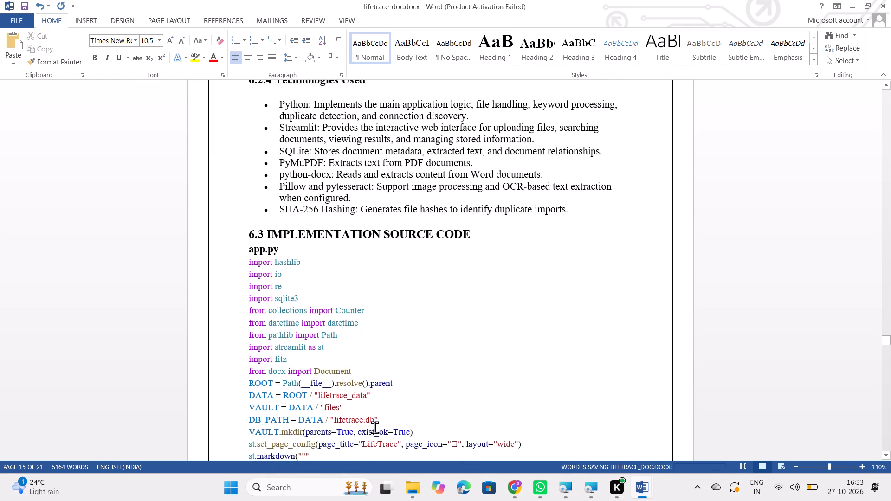
{"action": "key", "text": "ctrl+s"}
Insert blank lines after the end of the source code so that a new page starts at the document's end.
{"action": "scroll", "coordinate": [374, 427], "scroll_direction": "right", "scroll_amount": 1}
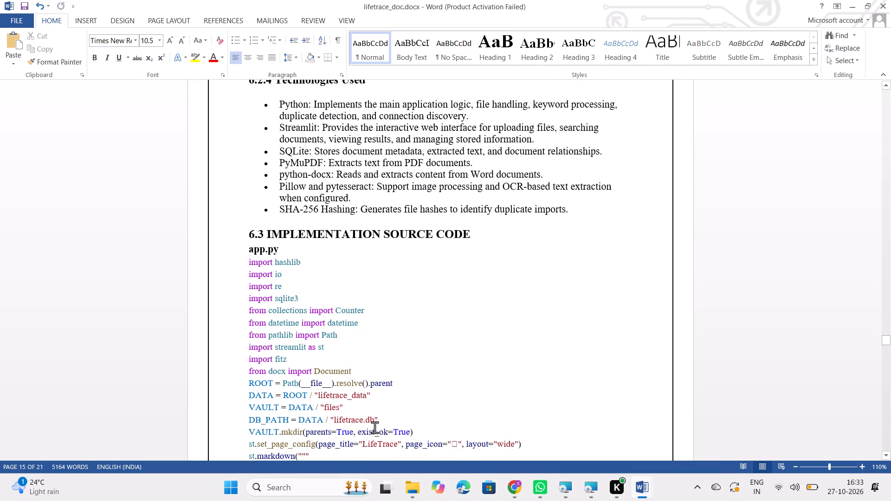
{"action": "scroll", "coordinate": [374, 427], "scroll_direction": "right", "scroll_amount": 1}
{"action": "scroll", "coordinate": [374, 427], "scroll_direction": "down", "scroll_amount": 4}
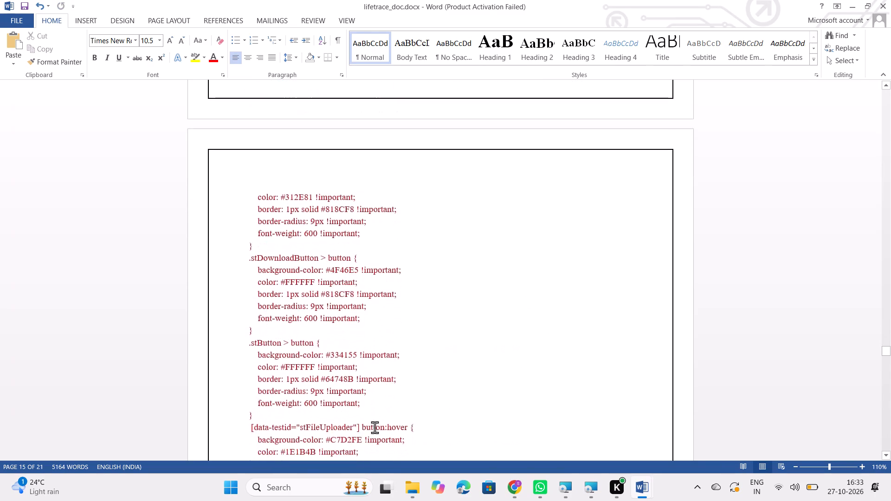
{"action": "scroll", "coordinate": [374, 427], "scroll_direction": "down", "scroll_amount": 14}
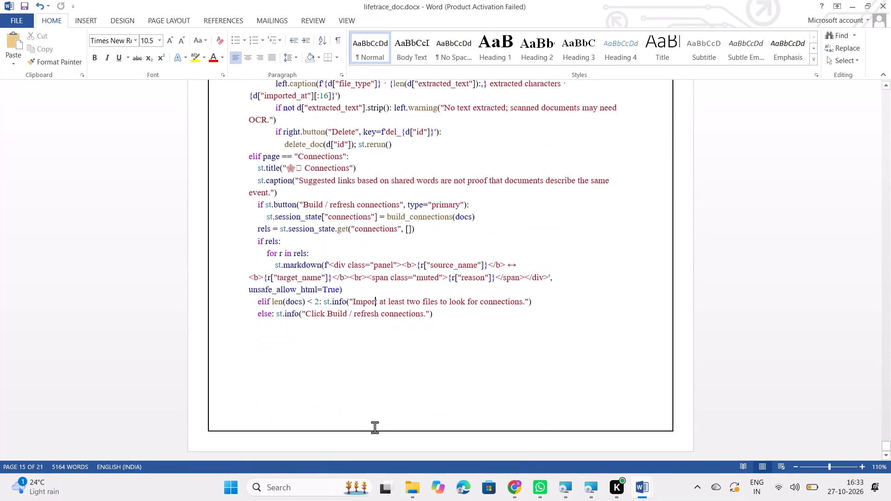
{"action": "scroll", "coordinate": [374, 427], "scroll_direction": "down", "scroll_amount": 2}
{"action": "left_click", "coordinate": [337, 355]}
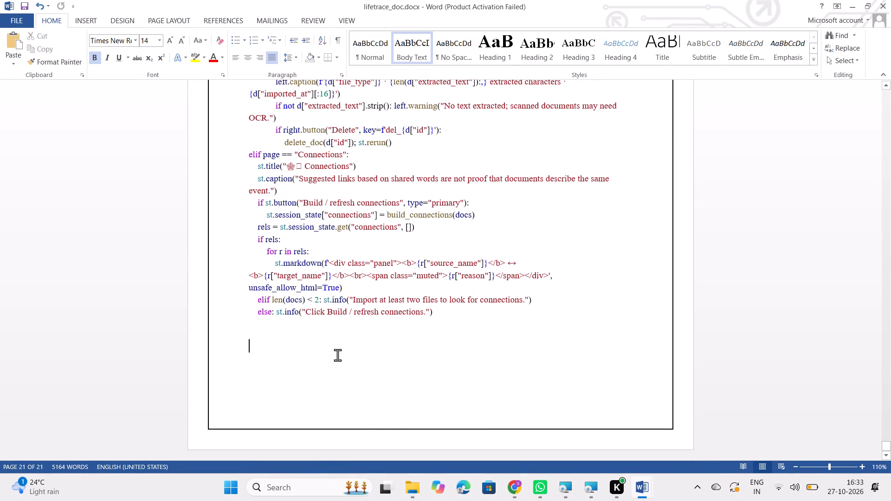
{"action": "scroll", "coordinate": [337, 359], "scroll_direction": "up", "scroll_amount": 1}
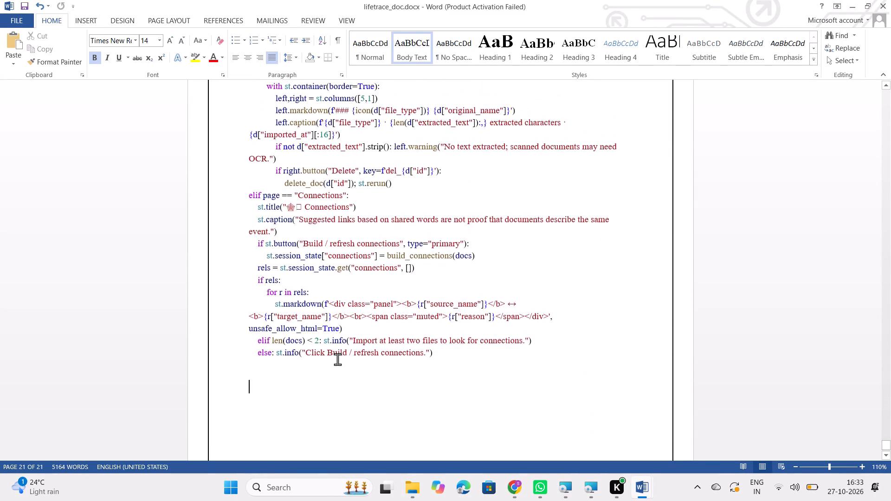
{"action": "scroll", "coordinate": [337, 359], "scroll_direction": "up", "scroll_amount": 2}
{"action": "key", "text": "Return"}
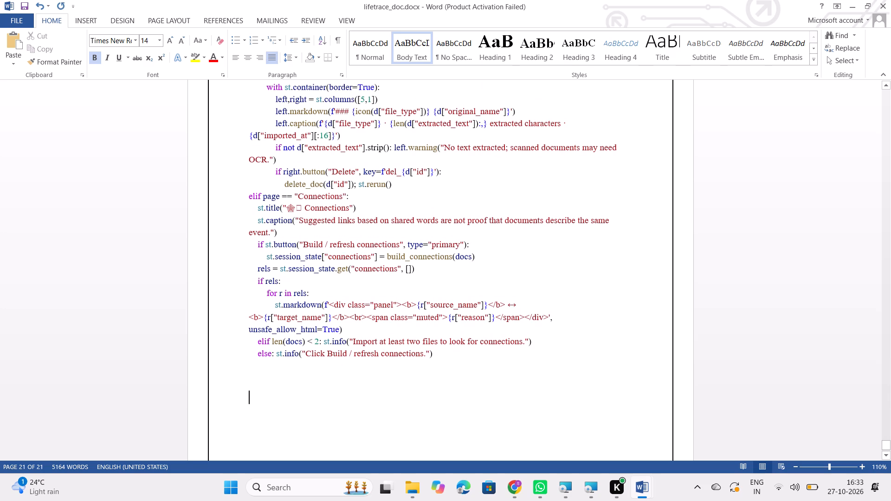
{"action": "key", "text": "Return"}
{"action": "key", "text": "Return"}
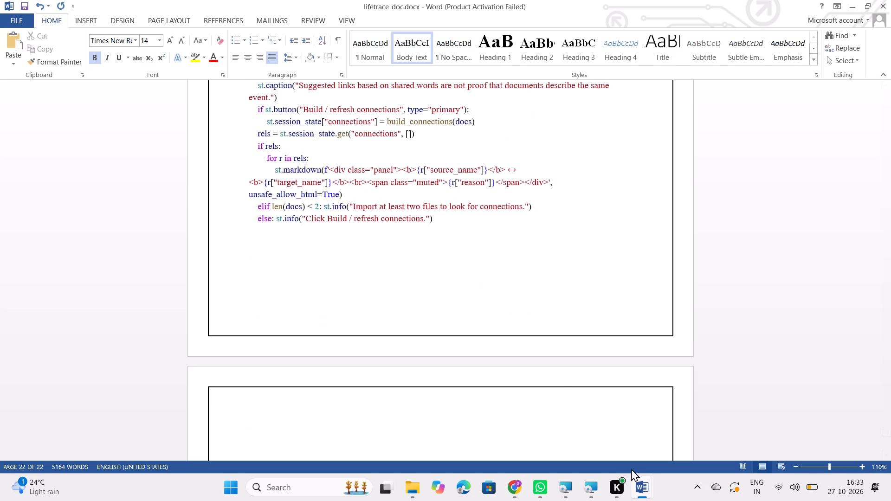
Switch to the internship report and examine its closing chapters, from References back to the start of chapter 7, Results.
{"action": "left_click", "coordinate": [598, 437]}
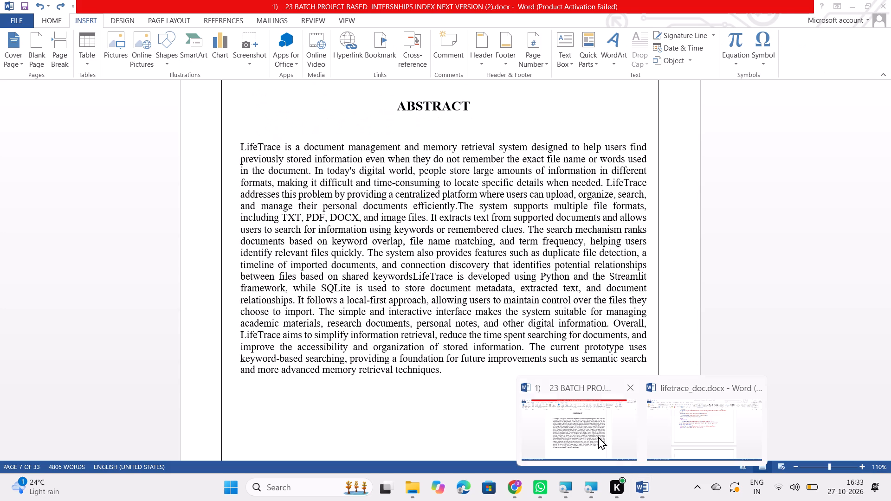
{"action": "scroll", "coordinate": [555, 354], "scroll_direction": "down", "scroll_amount": 13}
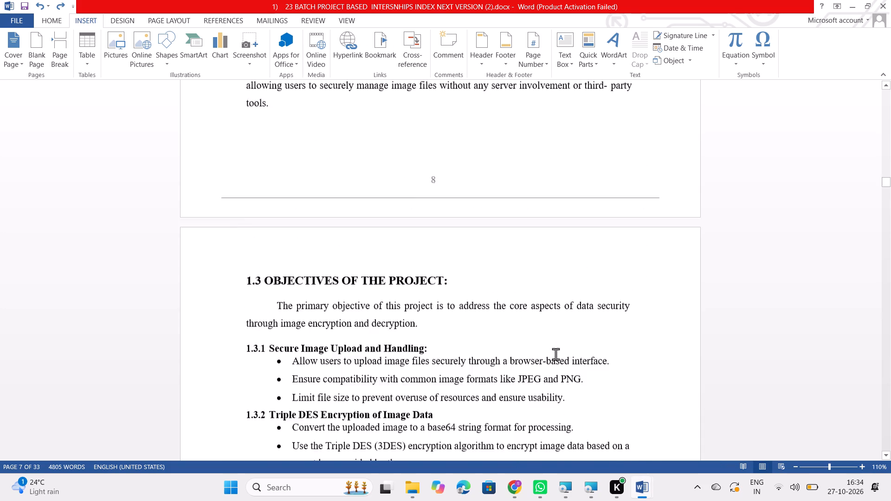
{"action": "scroll", "coordinate": [555, 354], "scroll_direction": "down", "scroll_amount": 5}
{"action": "scroll", "coordinate": [555, 354], "scroll_direction": "down", "scroll_amount": 20}
{"action": "scroll", "coordinate": [555, 354], "scroll_direction": "down", "scroll_amount": 7}
{"action": "scroll", "coordinate": [555, 354], "scroll_direction": "up", "scroll_amount": 20}
{"action": "scroll", "coordinate": [555, 354], "scroll_direction": "up", "scroll_amount": 1}
{"action": "scroll", "coordinate": [555, 354], "scroll_direction": "down", "scroll_amount": 20}
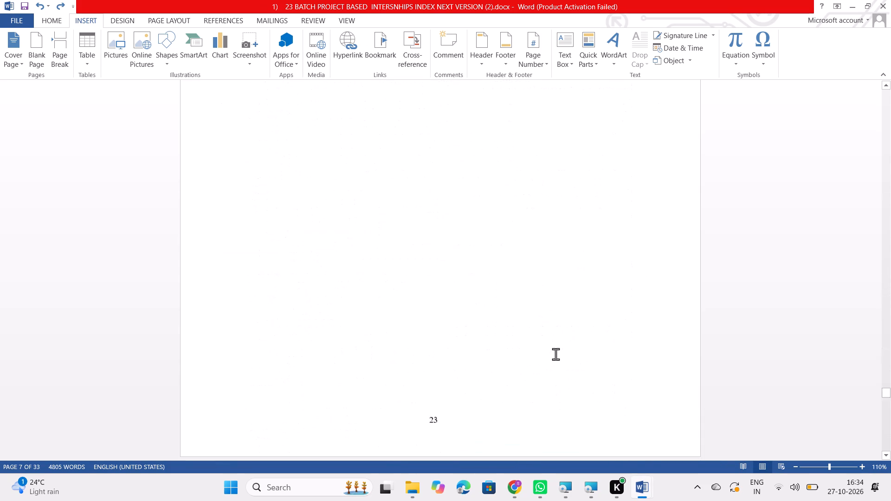
{"action": "scroll", "coordinate": [555, 354], "scroll_direction": "down", "scroll_amount": 20}
{"action": "scroll", "coordinate": [555, 354], "scroll_direction": "down", "scroll_amount": 20}
{"action": "scroll", "coordinate": [555, 354], "scroll_direction": "down", "scroll_amount": 6}
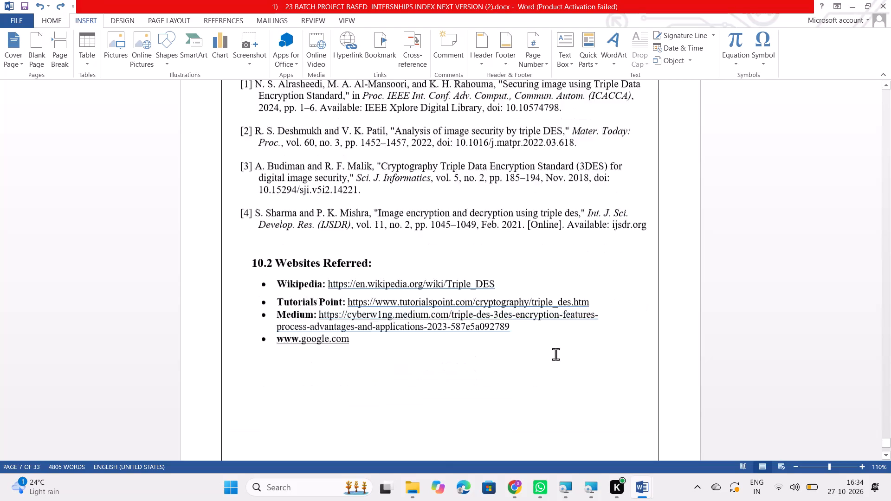
{"action": "scroll", "coordinate": [555, 354], "scroll_direction": "up", "scroll_amount": 3}
{"action": "scroll", "coordinate": [555, 354], "scroll_direction": "right", "scroll_amount": 1}
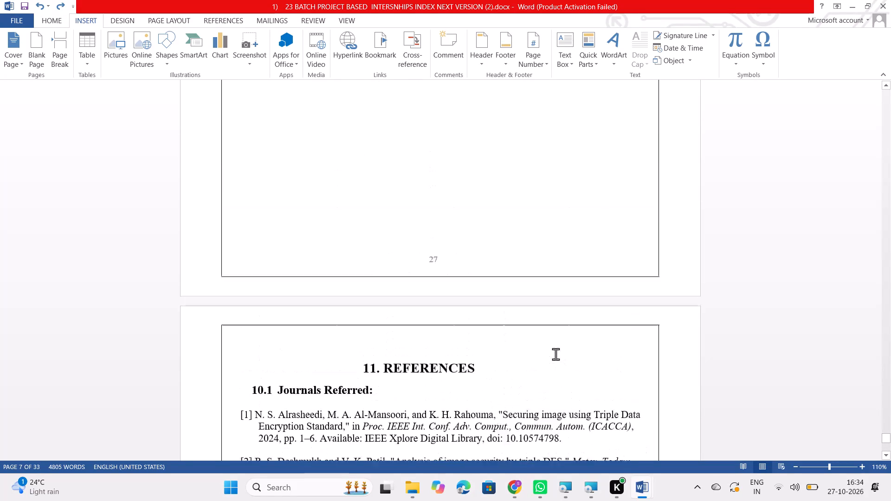
{"action": "scroll", "coordinate": [555, 354], "scroll_direction": "right", "scroll_amount": 1}
{"action": "scroll", "coordinate": [555, 354], "scroll_direction": "up", "scroll_amount": 5}
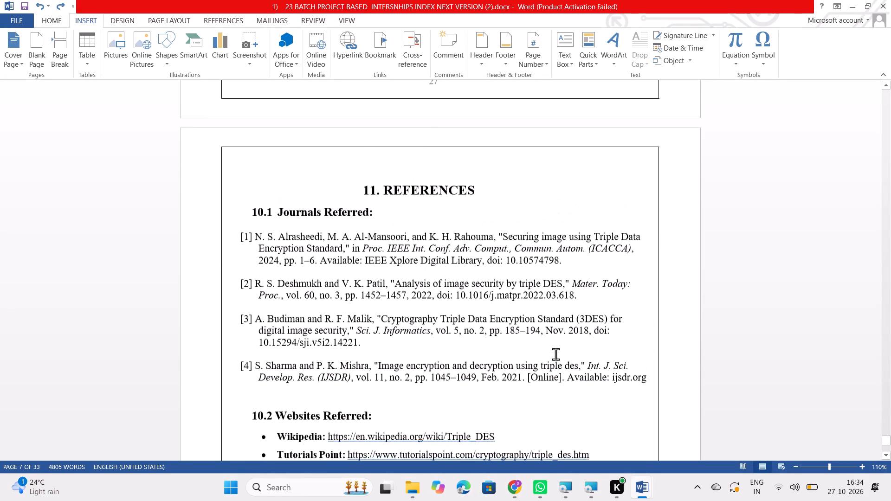
{"action": "scroll", "coordinate": [555, 354], "scroll_direction": "up", "scroll_amount": 7}
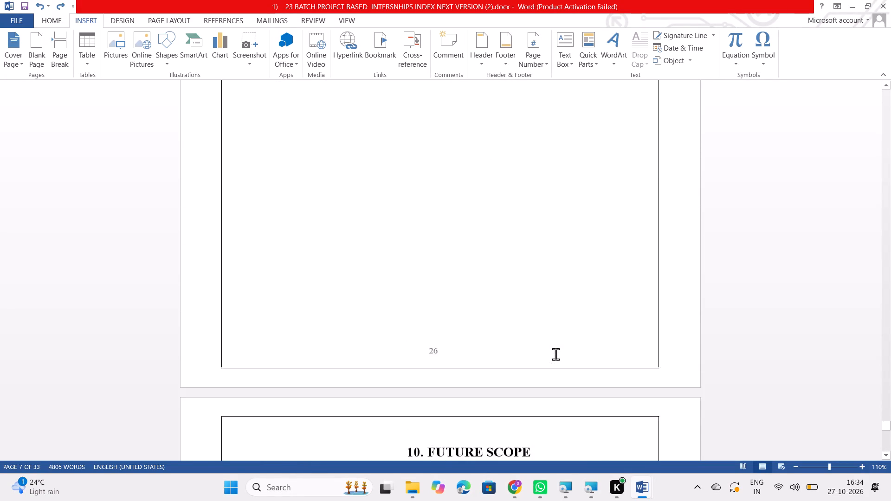
{"action": "scroll", "coordinate": [555, 354], "scroll_direction": "up", "scroll_amount": 6}
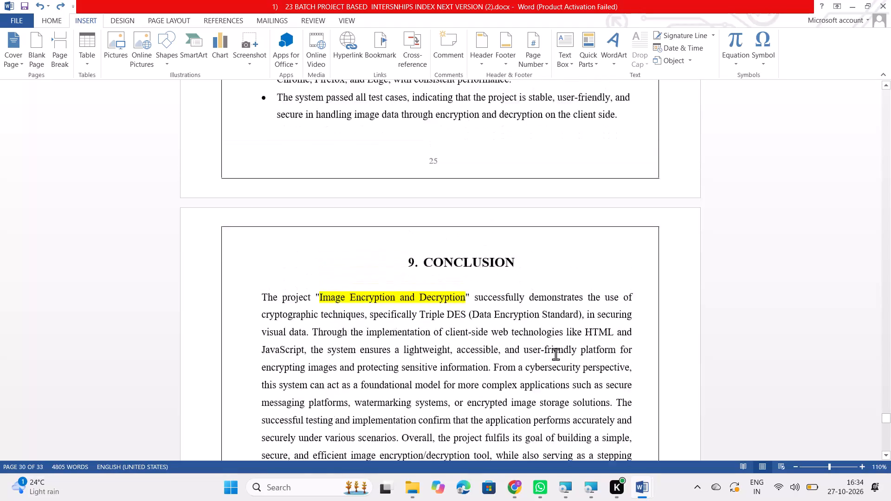
{"action": "scroll", "coordinate": [555, 354], "scroll_direction": "up", "scroll_amount": 9}
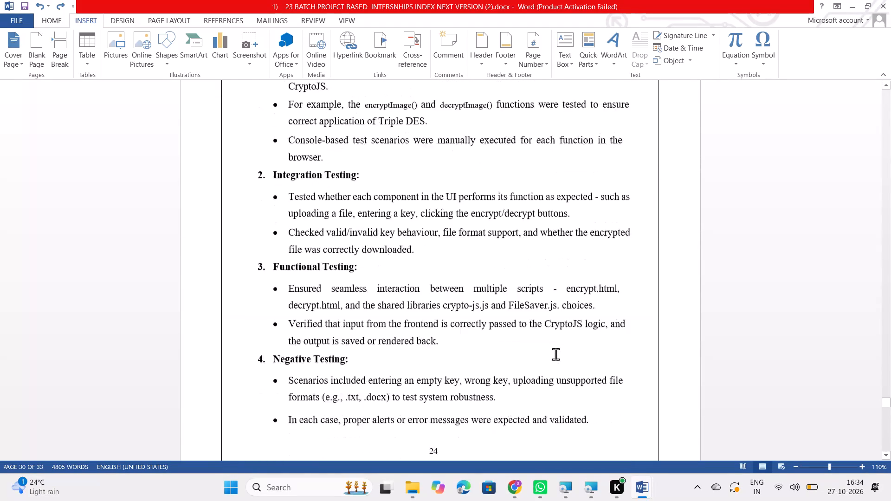
{"action": "scroll", "coordinate": [555, 354], "scroll_direction": "up", "scroll_amount": 5}
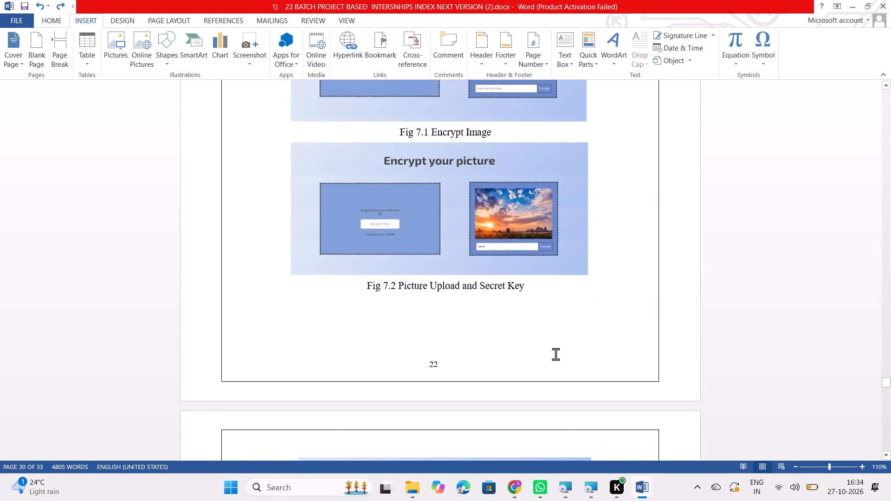
{"action": "scroll", "coordinate": [555, 354], "scroll_direction": "up", "scroll_amount": 4}
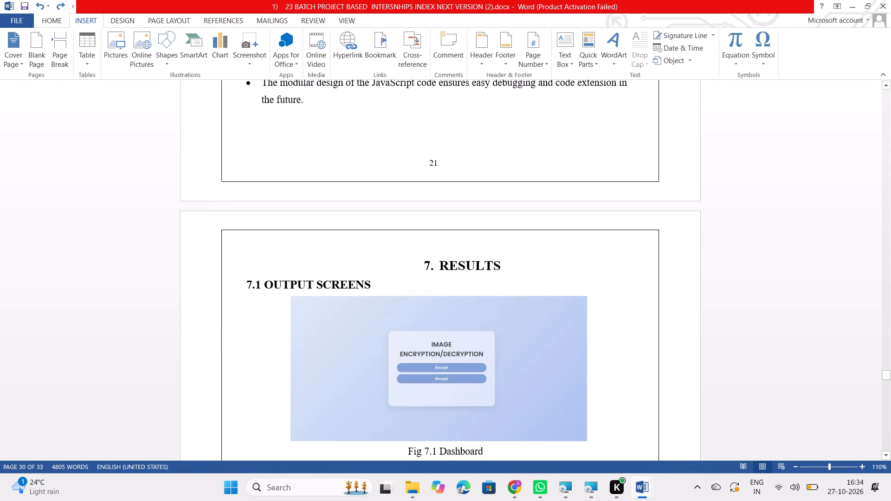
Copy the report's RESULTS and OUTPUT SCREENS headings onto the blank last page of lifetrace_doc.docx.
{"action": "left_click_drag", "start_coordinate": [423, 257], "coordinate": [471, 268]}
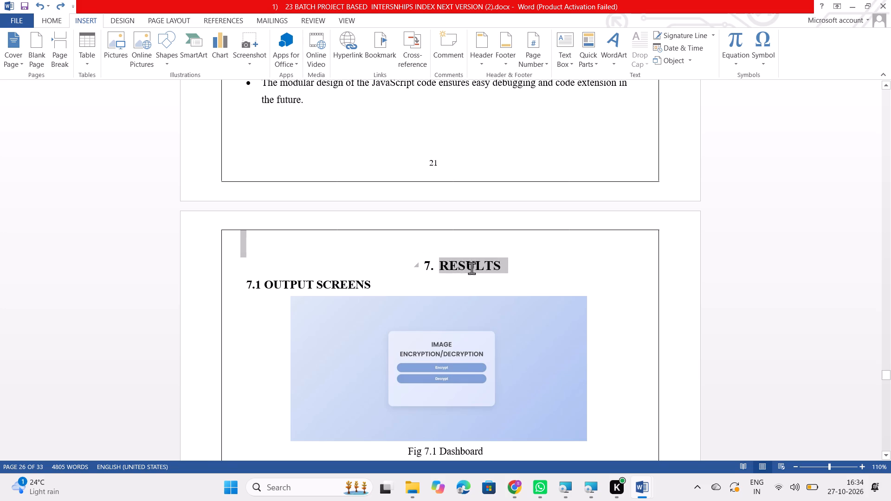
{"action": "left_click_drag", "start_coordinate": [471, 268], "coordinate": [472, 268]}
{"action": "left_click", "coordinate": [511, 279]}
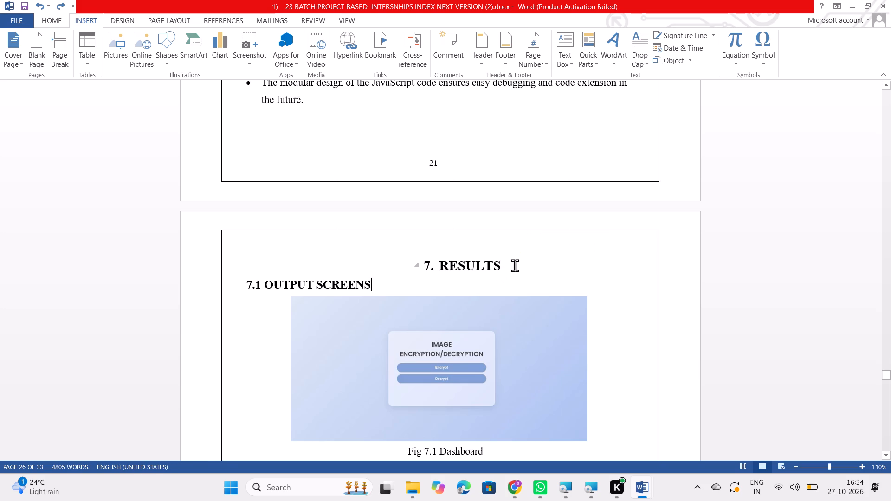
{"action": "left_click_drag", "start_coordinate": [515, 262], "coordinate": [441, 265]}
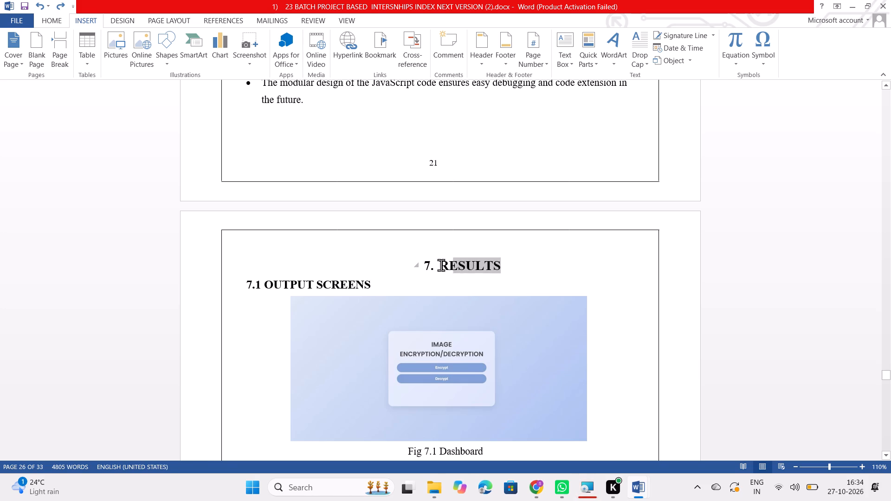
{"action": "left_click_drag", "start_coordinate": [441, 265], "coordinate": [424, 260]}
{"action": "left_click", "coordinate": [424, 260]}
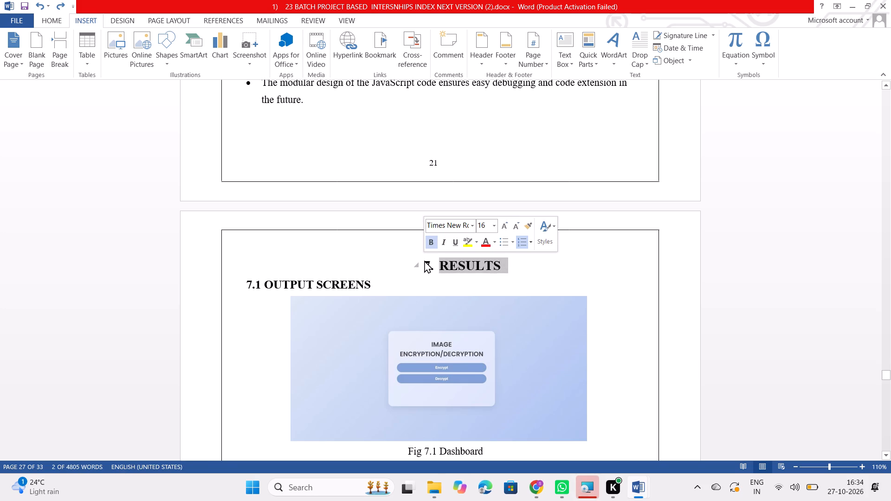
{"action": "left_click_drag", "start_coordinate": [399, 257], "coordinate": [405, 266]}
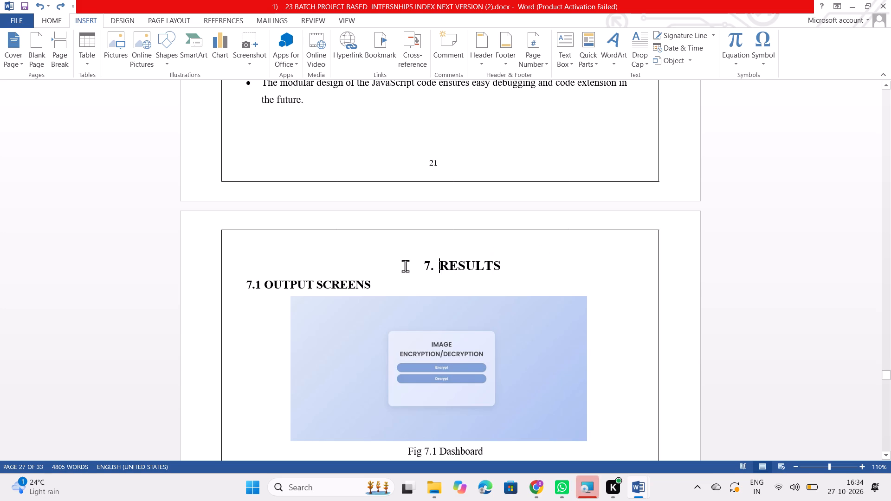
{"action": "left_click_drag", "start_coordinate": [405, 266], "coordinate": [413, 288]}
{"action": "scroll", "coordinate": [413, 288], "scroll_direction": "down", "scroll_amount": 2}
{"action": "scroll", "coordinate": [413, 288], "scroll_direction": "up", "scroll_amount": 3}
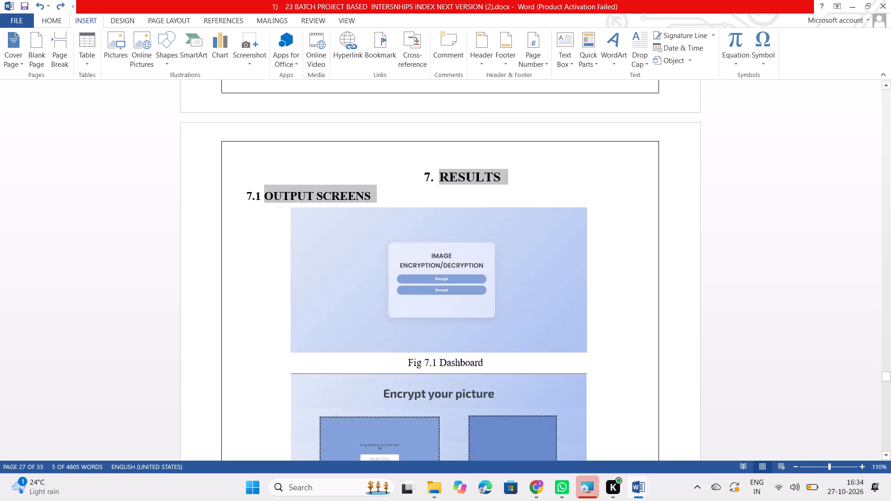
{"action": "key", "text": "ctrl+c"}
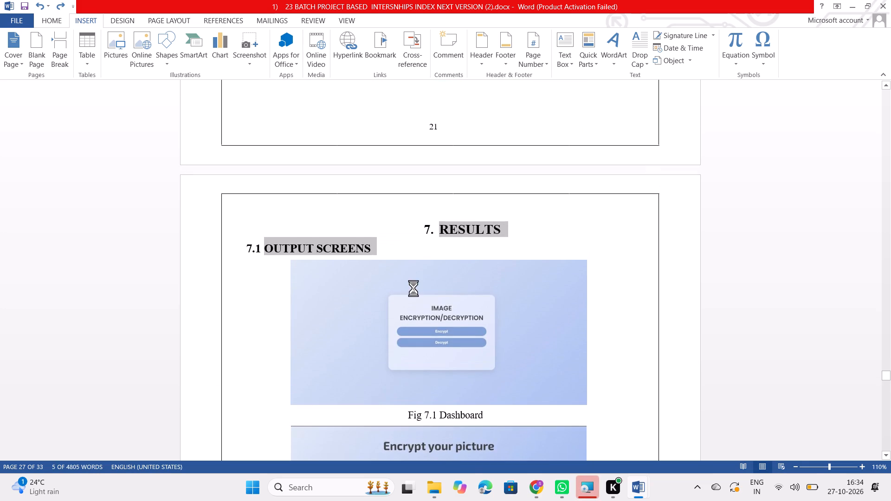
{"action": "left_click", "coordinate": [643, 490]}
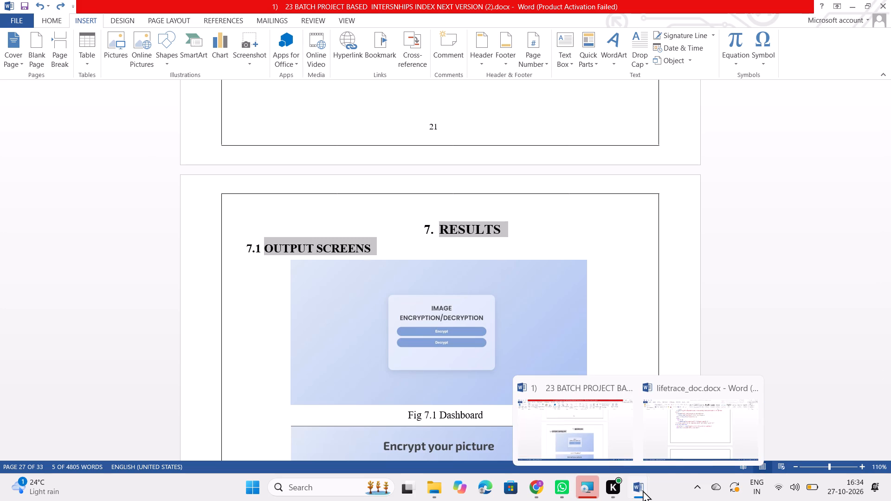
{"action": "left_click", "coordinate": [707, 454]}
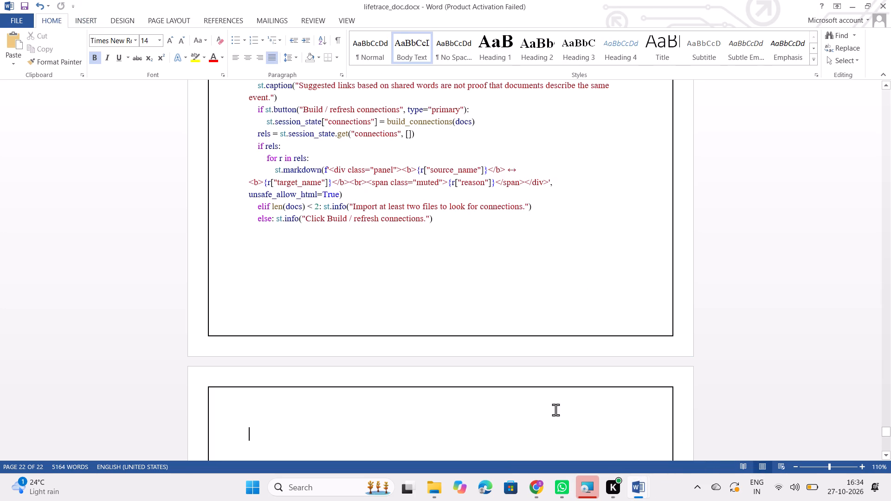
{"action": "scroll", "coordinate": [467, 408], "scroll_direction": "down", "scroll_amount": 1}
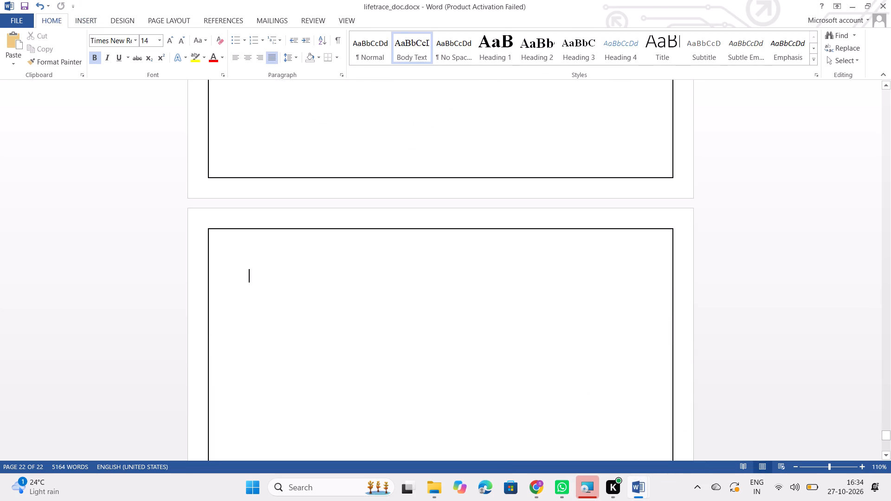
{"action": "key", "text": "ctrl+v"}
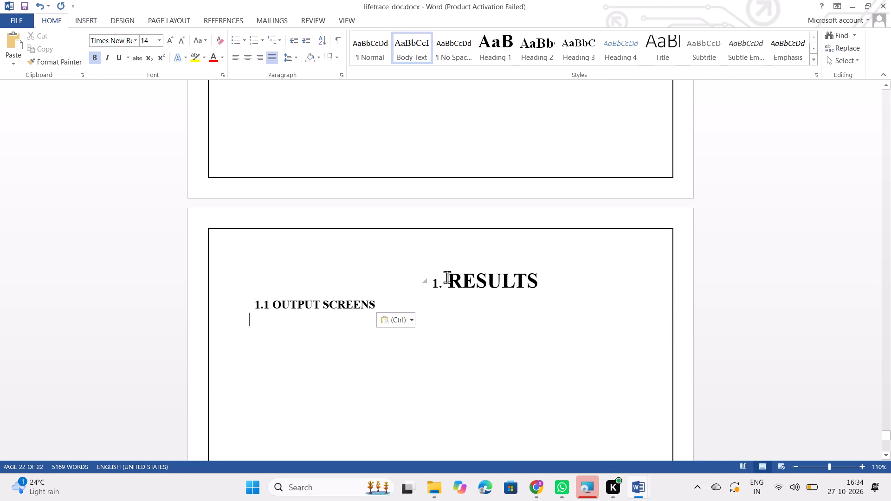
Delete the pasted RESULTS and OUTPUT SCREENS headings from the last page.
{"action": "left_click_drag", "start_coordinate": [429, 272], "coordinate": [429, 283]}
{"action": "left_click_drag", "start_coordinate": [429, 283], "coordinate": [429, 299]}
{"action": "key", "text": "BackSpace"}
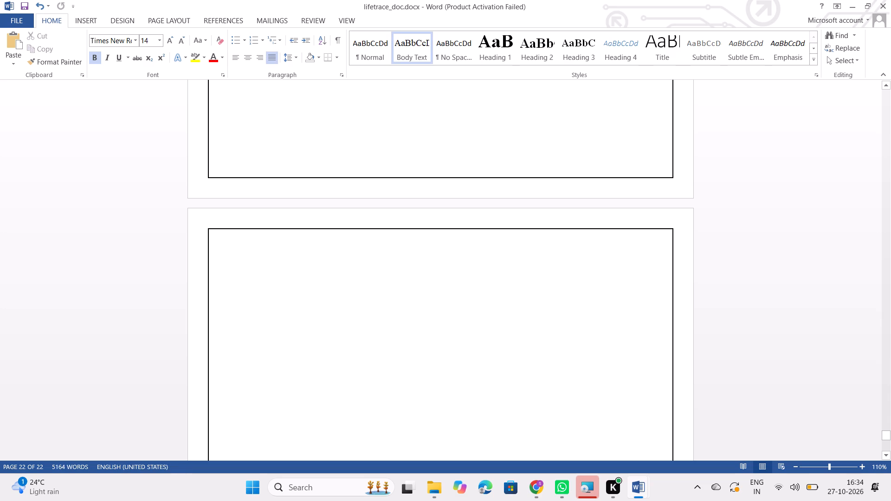
Write the chapter heading "7. RESULTS" at the top of the last page, indented by two tab stops.
{"action": "key", "text": "Tab"}
{"action": "key", "text": "Tab"}
{"action": "key", "text": "7"}
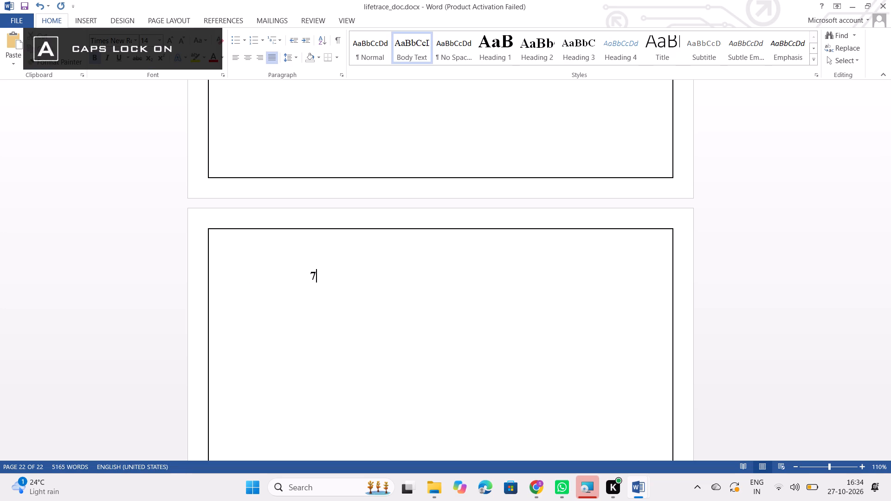
{"action": "type", "text": "re"}
{"action": "key", "text": "BackSpace"}
{"action": "key", "text": "BackSpace"}
{"action": "type", "text": "RESUL"}
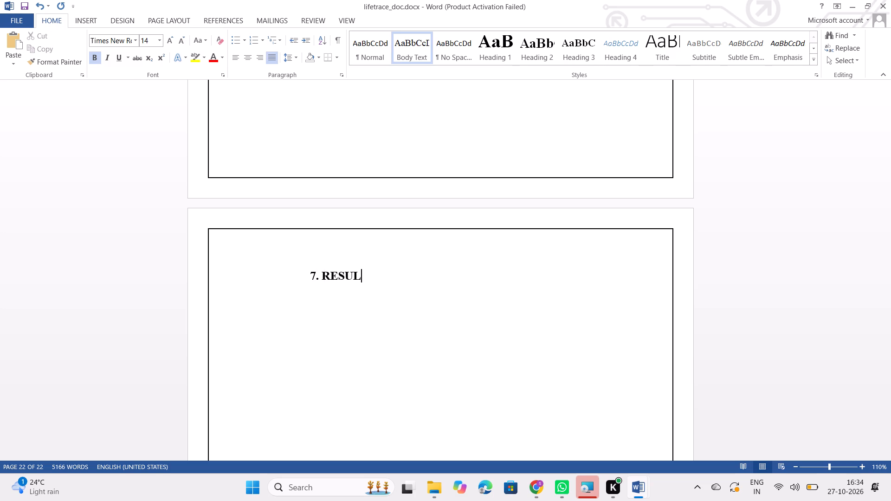
{"action": "type", "text": "TS"}
{"action": "key", "text": "Return"}
Start the subheading line under the RESULTS heading with the number 7.1.
{"action": "type", "text": "7.2"}
{"action": "key", "text": "BackSpace"}
{"action": "key", "text": "1"}
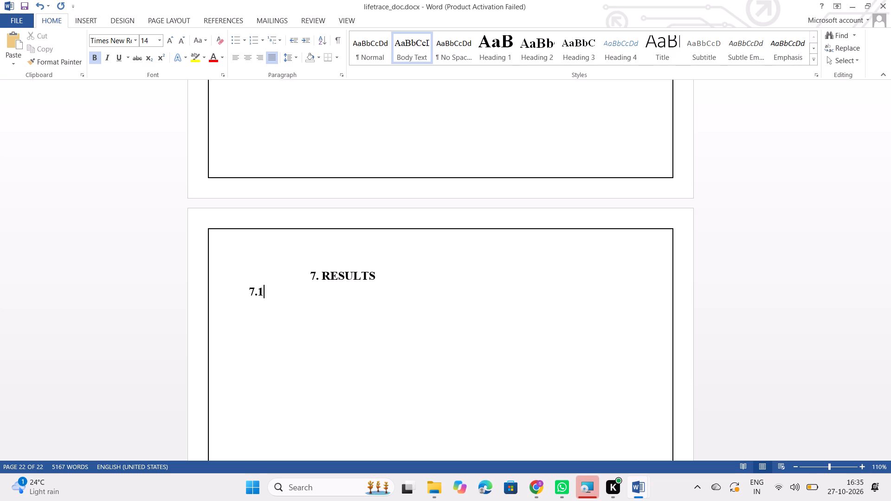
{"action": "key", "text": "space"}
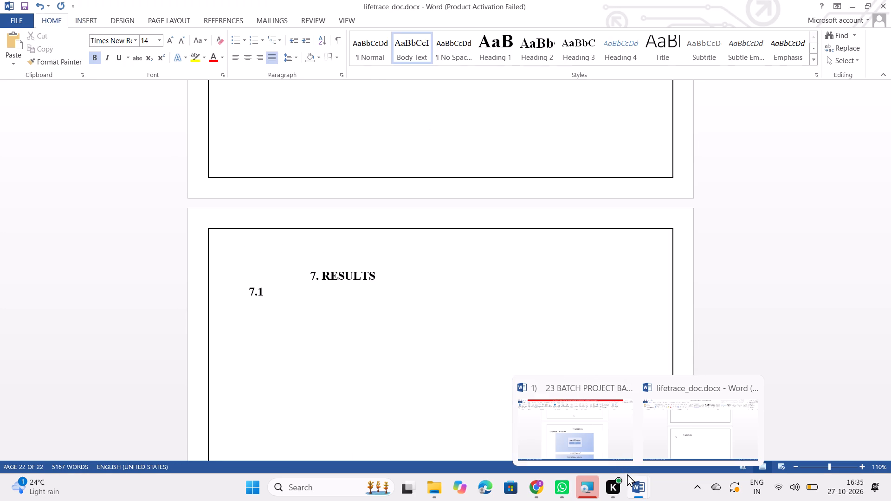
{"action": "left_click", "coordinate": [640, 490]}
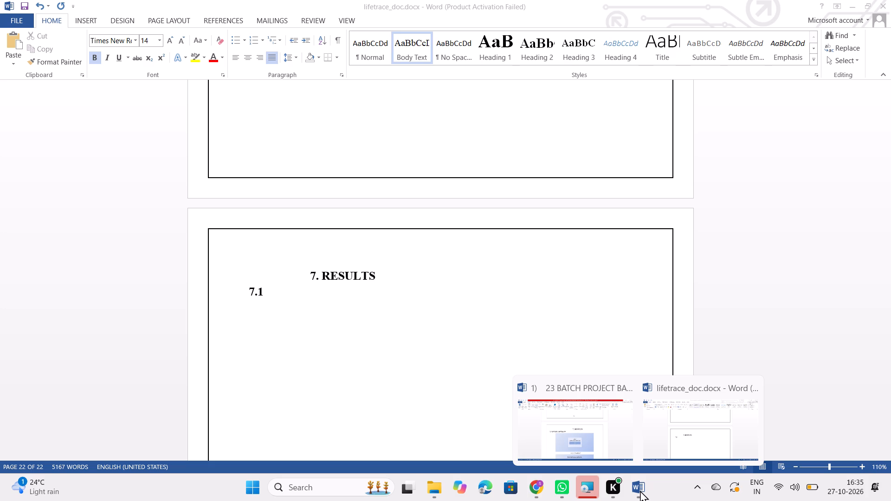
{"action": "left_click", "coordinate": [265, 340]}
Indent the "7. RESULTS" heading by three more tab stops towards the middle of the page.
{"action": "left_click", "coordinate": [311, 275]}
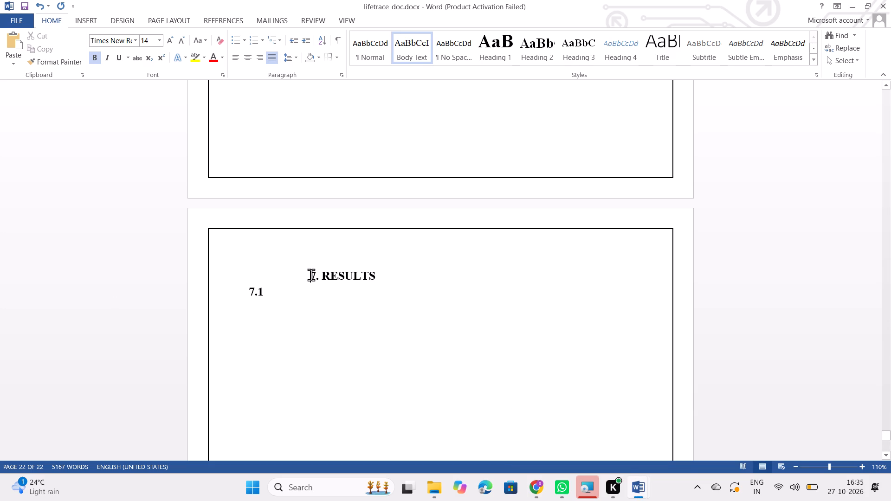
{"action": "key", "text": "Tab"}
{"action": "key", "text": "Tab"}
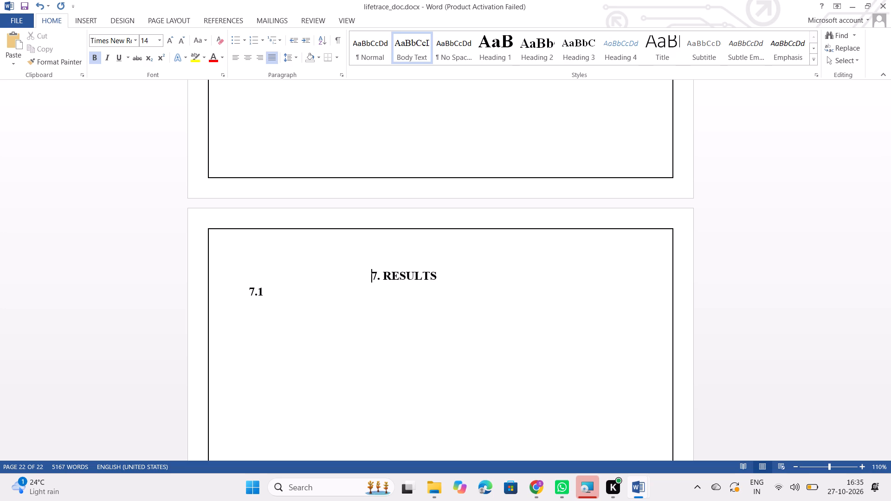
{"action": "key", "text": "Tab"}
{"action": "key", "text": "Tab"}
{"action": "key", "text": "BackSpace"}
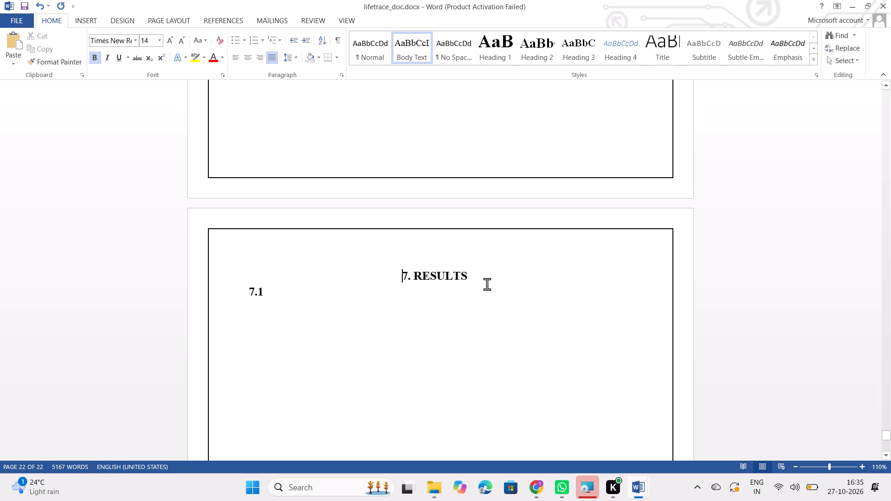
Set the font size of the "7. RESULTS" heading and the 7.1 line below it to 16.
{"action": "left_click_drag", "start_coordinate": [487, 284], "coordinate": [386, 275]}
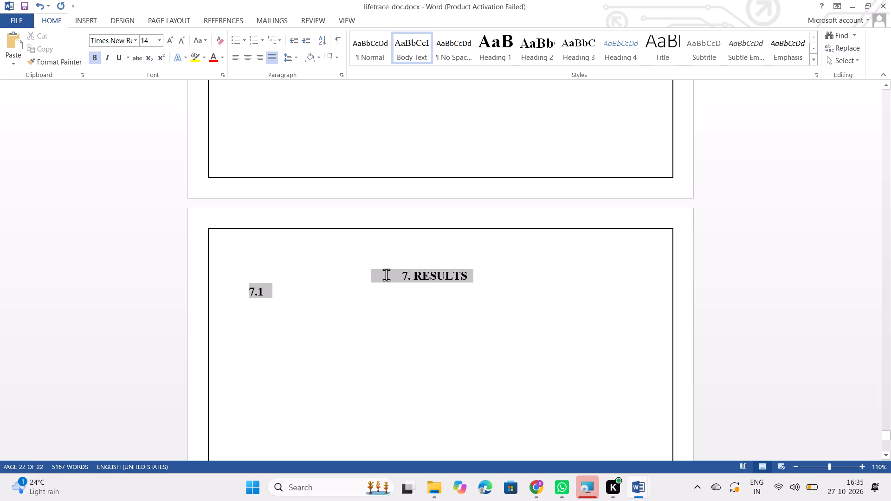
{"action": "left_click_drag", "start_coordinate": [386, 275], "coordinate": [388, 274]}
{"action": "left_click", "coordinate": [160, 36]}
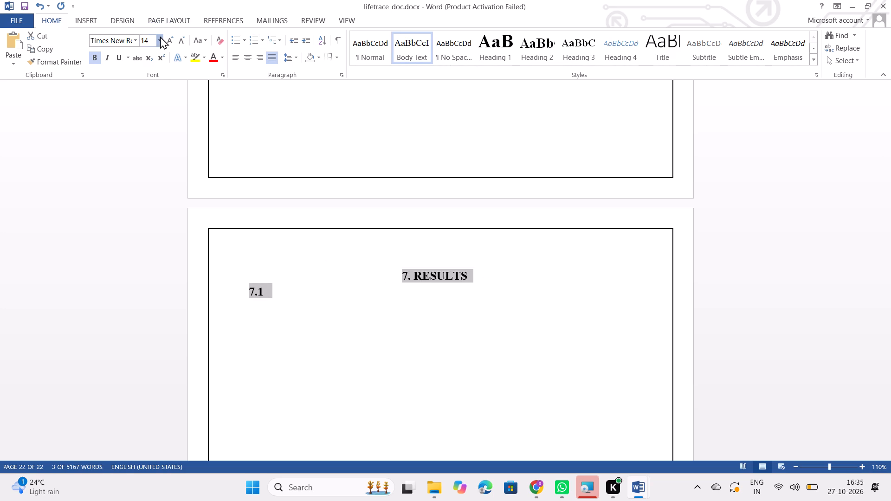
{"action": "left_click", "coordinate": [148, 116]}
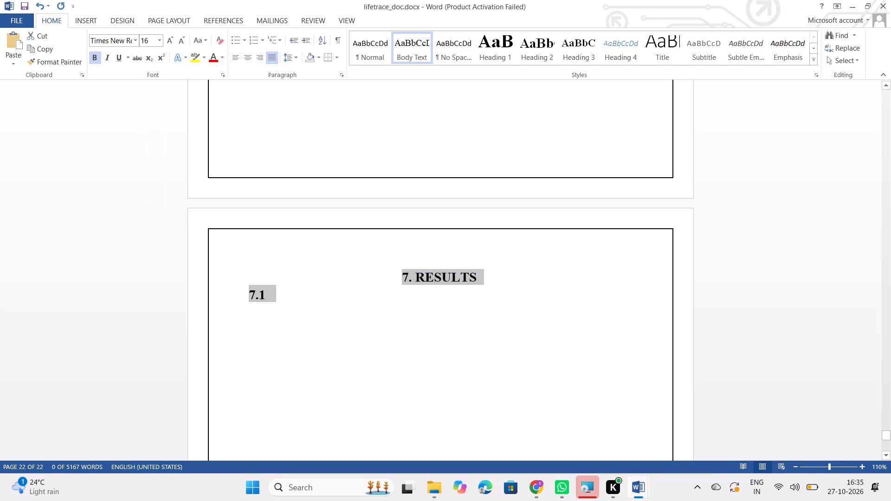
Set the font size of the 7.1 subheading line alone to 14.
{"action": "left_click", "coordinate": [275, 295]}
{"action": "left_click_drag", "start_coordinate": [275, 295], "coordinate": [250, 292]}
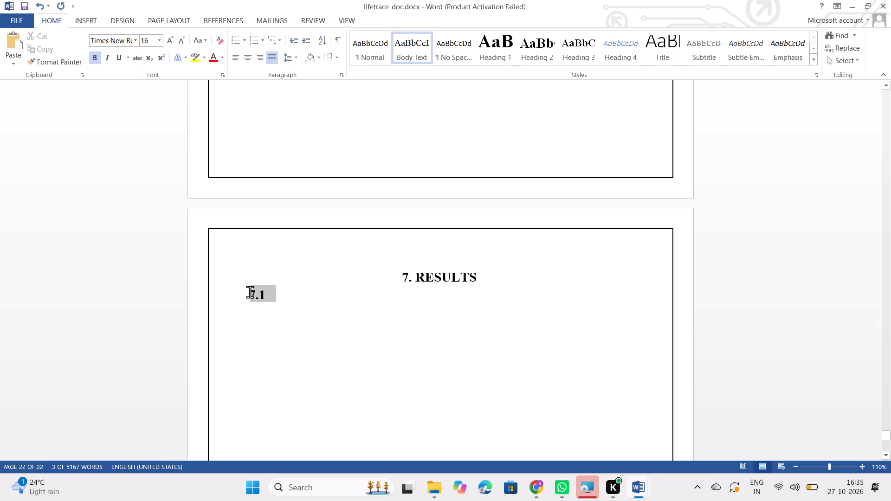
{"action": "left_click_drag", "start_coordinate": [250, 292], "coordinate": [248, 292]}
{"action": "left_click", "coordinate": [156, 38]}
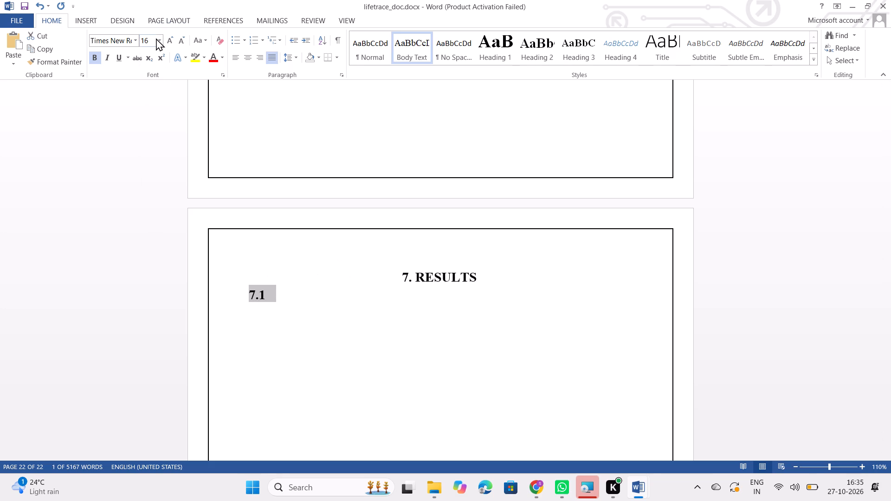
{"action": "left_click", "coordinate": [158, 40]}
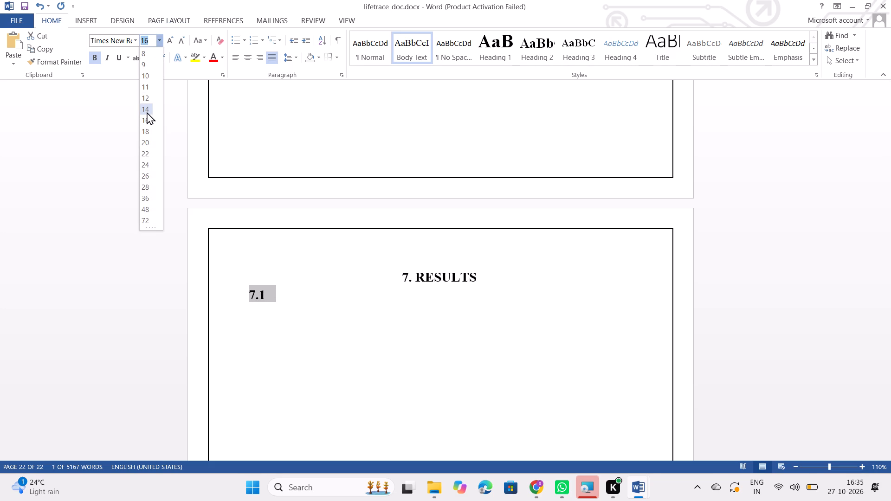
{"action": "left_click", "coordinate": [147, 112]}
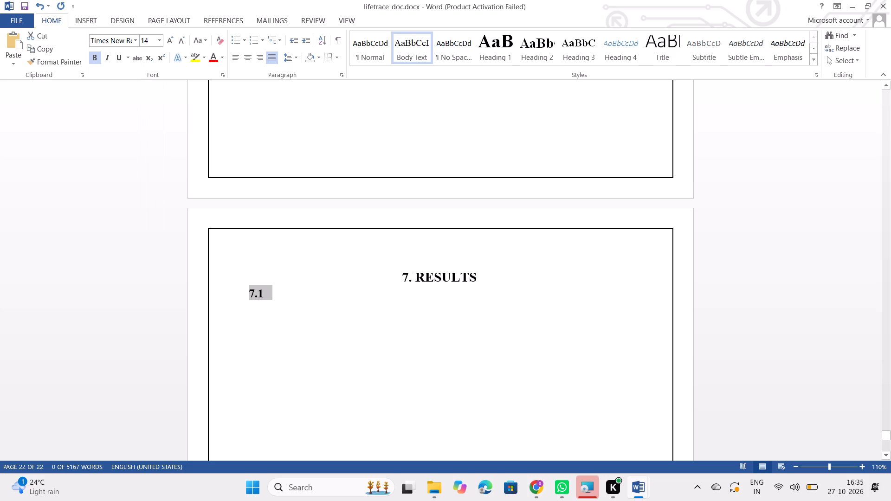
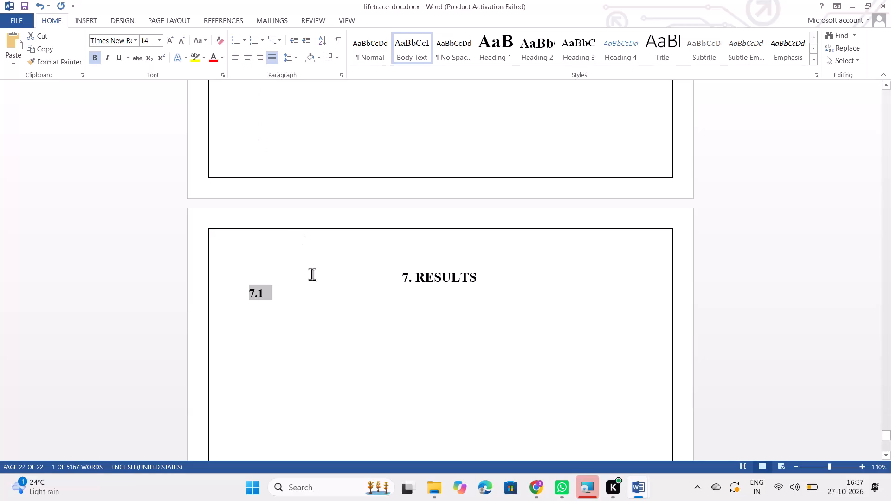
Complete the 7.1 subheading under the RESULTS heading so it reads "7.1 OUTPUTS SCREENS".
{"action": "left_click_drag", "start_coordinate": [302, 321], "coordinate": [303, 311]}
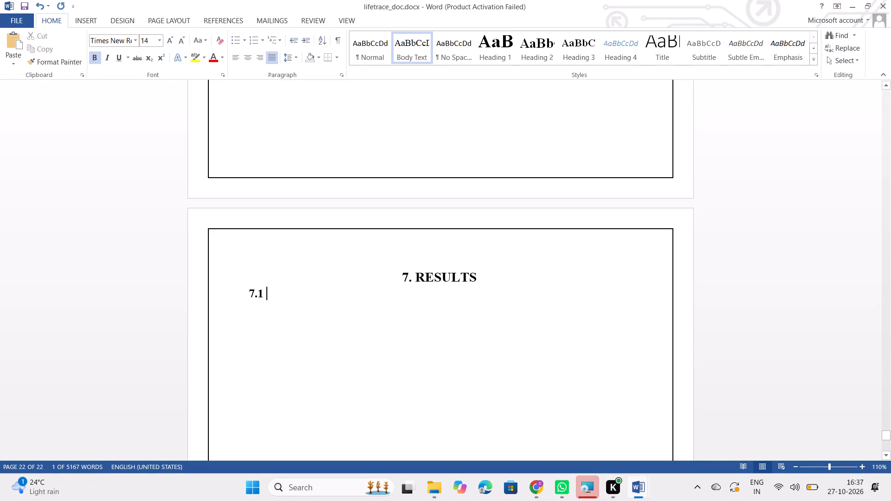
{"action": "left_click", "coordinate": [303, 311]}
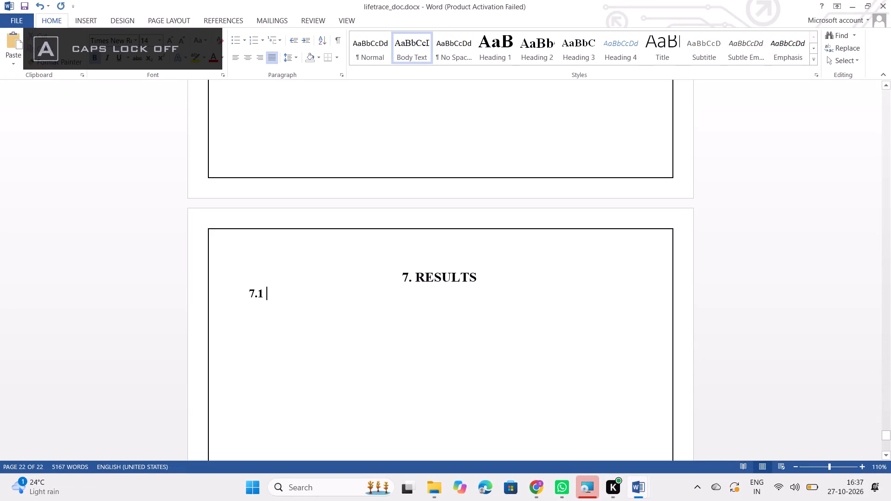
{"action": "key", "text": "BackSpace"}
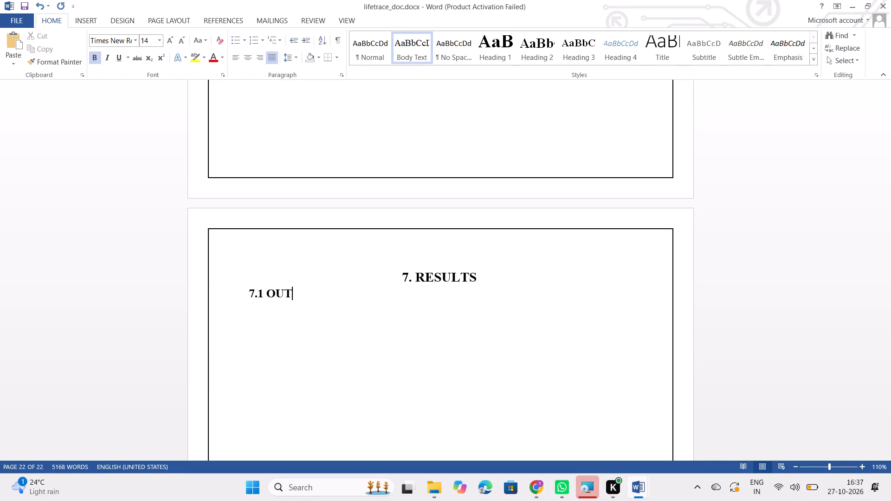
{"action": "type", "text": "PUT"}
{"action": "type", "text": "S SCRRE"}
{"action": "key", "text": "BackSpace"}
{"action": "key", "text": "BackSpace"}
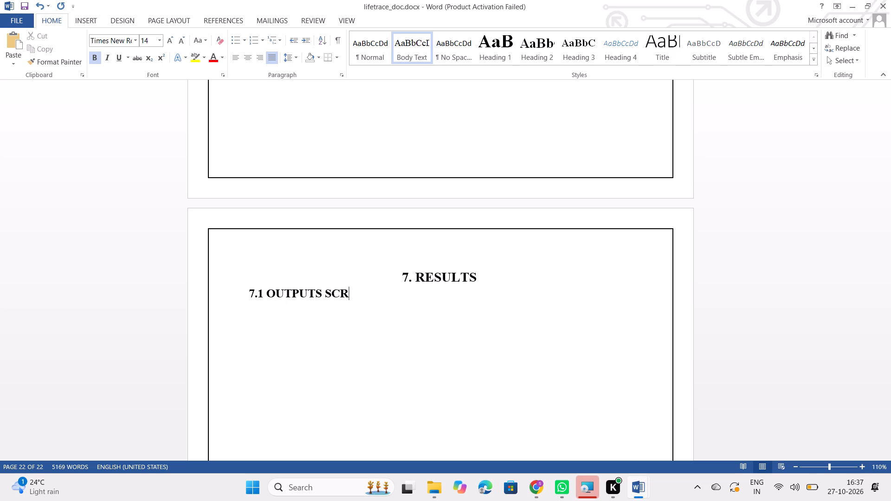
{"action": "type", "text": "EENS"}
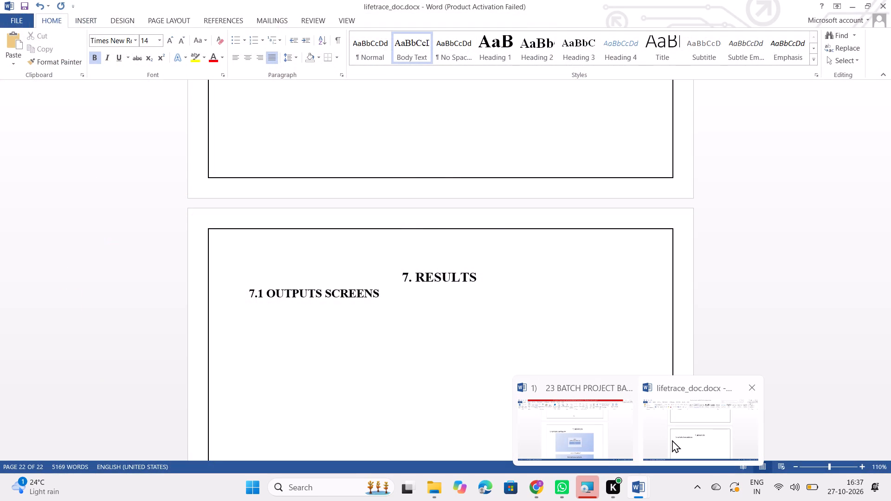
Correct the 7.1 subheading in the lifetrace_doc document so it reads "7.1 OUTPUT SCREENS".
{"action": "left_click", "coordinate": [672, 440]}
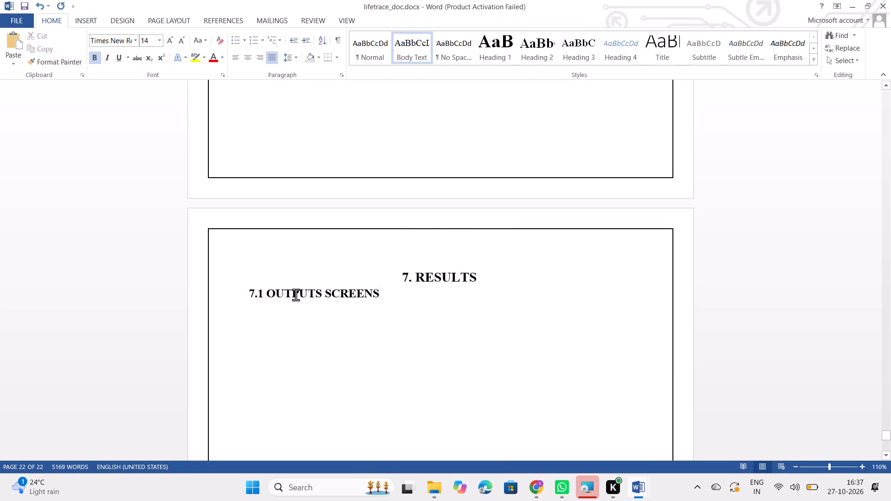
{"action": "left_click", "coordinate": [323, 293]}
{"action": "key", "text": "BackSpace"}
Add two new lines below the 7.1 subheading, leaving the insertion point on the second one.
{"action": "left_click", "coordinate": [385, 300]}
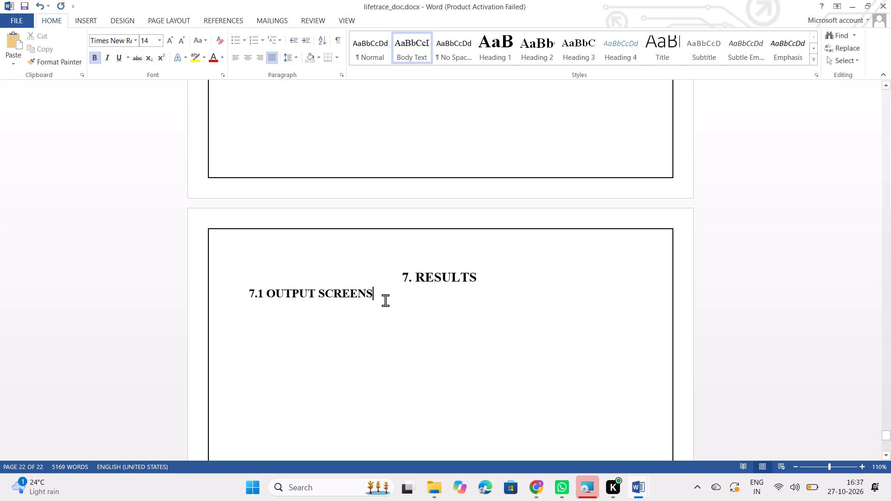
{"action": "key", "text": "Return"}
{"action": "key", "text": "Return"}
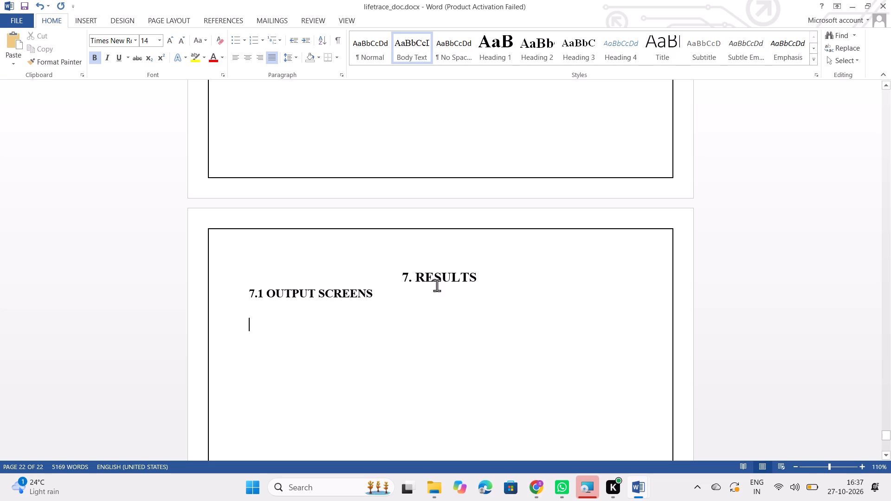
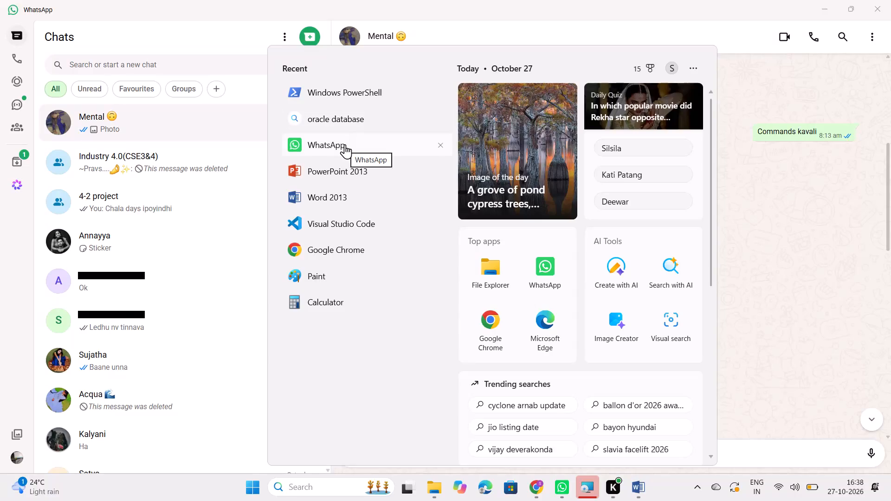
Launch Visual Studio Code and bring up the Open Folder dialog for choosing a project folder.
{"action": "left_click", "coordinate": [330, 231]}
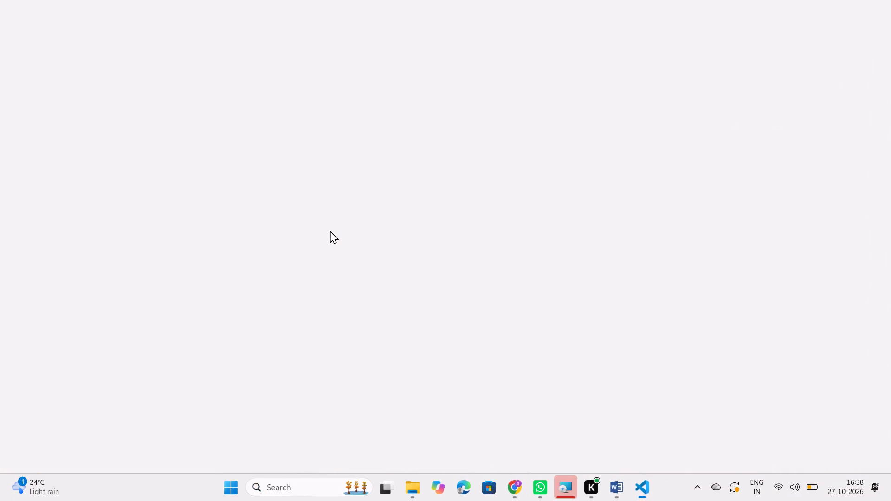
{"action": "scroll", "coordinate": [168, 88], "scroll_direction": "down", "scroll_amount": 1}
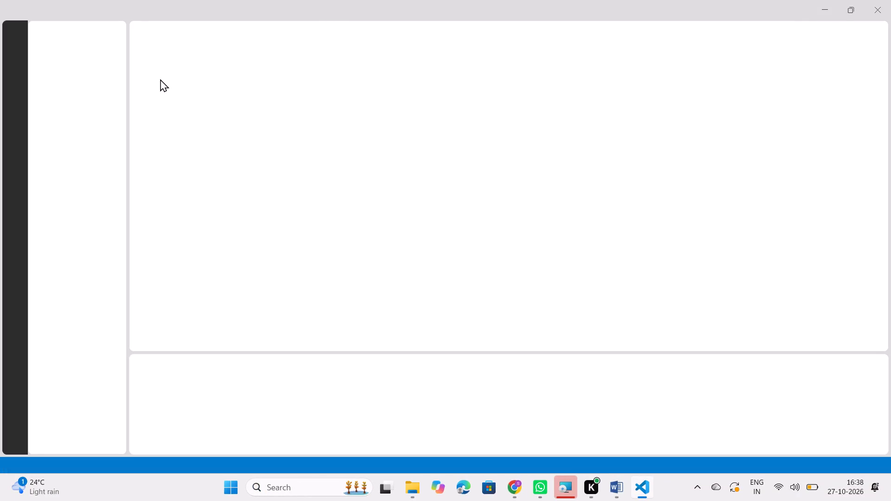
{"action": "scroll", "coordinate": [160, 79], "scroll_direction": "down", "scroll_amount": 1}
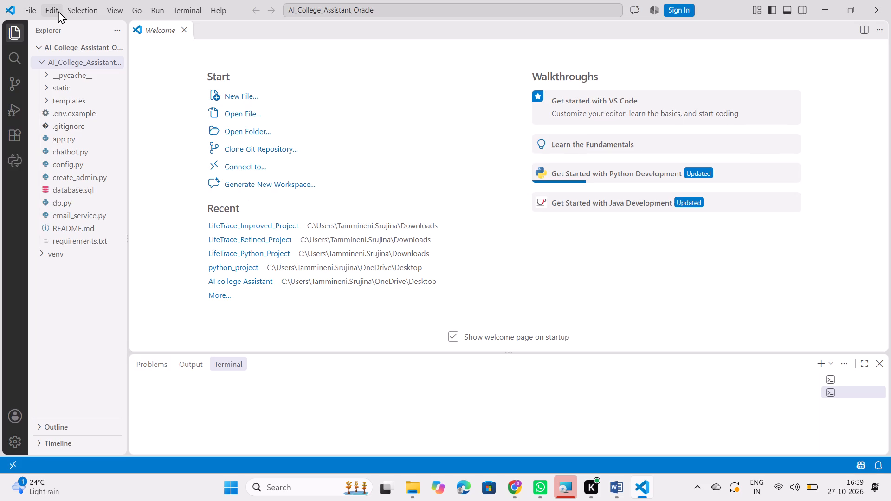
{"action": "left_click", "coordinate": [32, 10]}
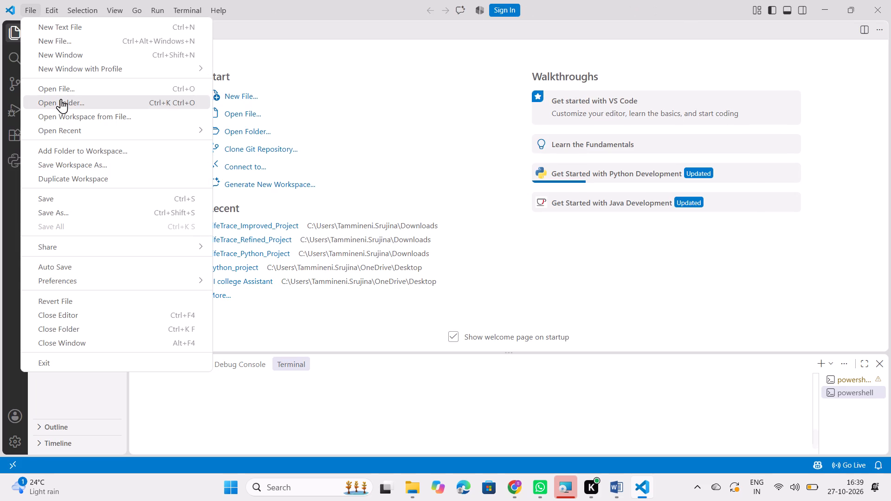
{"action": "left_click", "coordinate": [61, 99]}
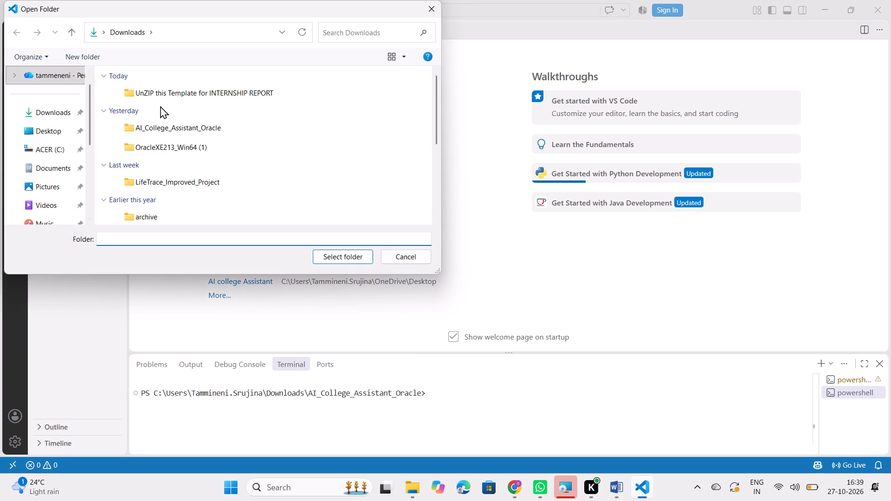
Open the LifeTrace_Improved_Project folder from Downloads and show its files in the explorer.
{"action": "left_click", "coordinate": [167, 178]}
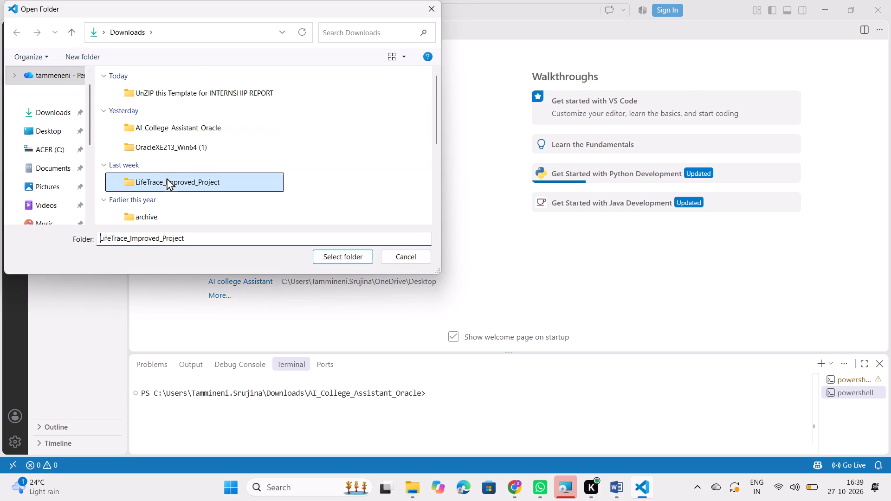
{"action": "left_click", "coordinate": [349, 258]}
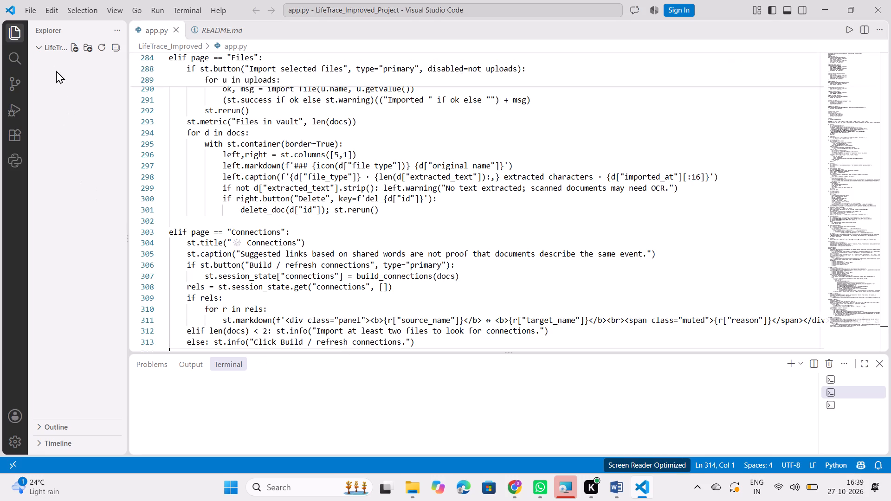
{"action": "left_click", "coordinate": [46, 46]}
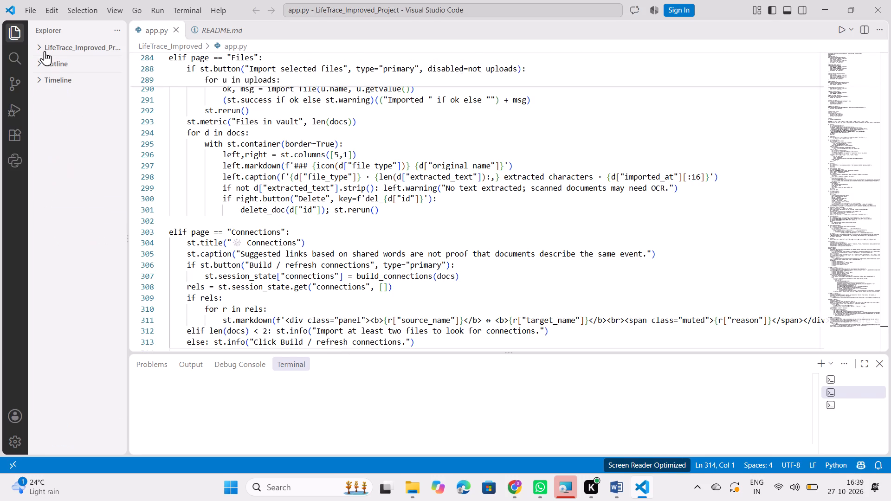
{"action": "left_click", "coordinate": [42, 48]}
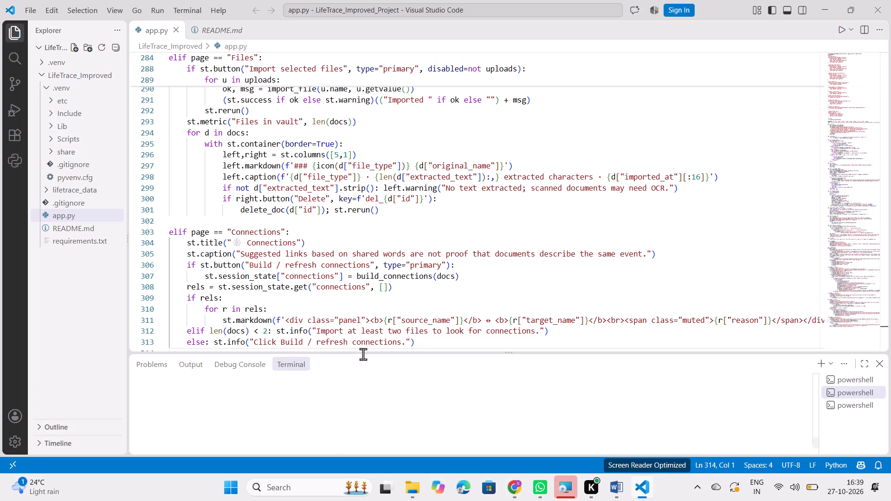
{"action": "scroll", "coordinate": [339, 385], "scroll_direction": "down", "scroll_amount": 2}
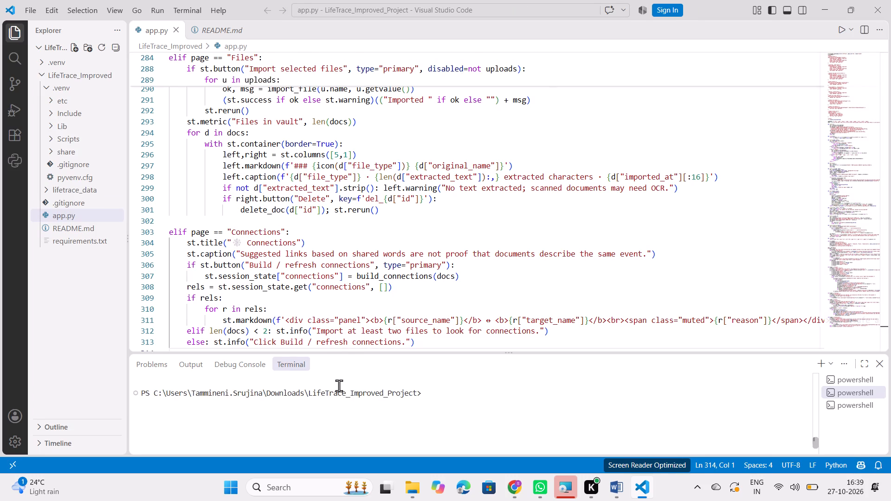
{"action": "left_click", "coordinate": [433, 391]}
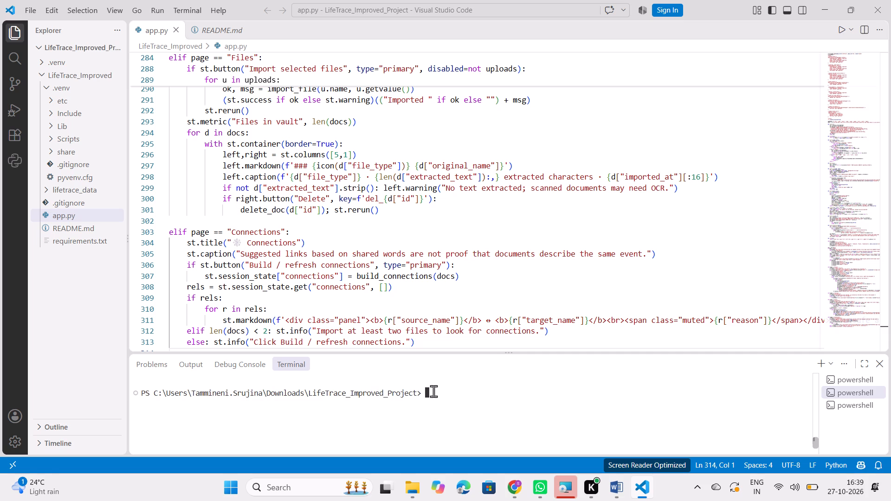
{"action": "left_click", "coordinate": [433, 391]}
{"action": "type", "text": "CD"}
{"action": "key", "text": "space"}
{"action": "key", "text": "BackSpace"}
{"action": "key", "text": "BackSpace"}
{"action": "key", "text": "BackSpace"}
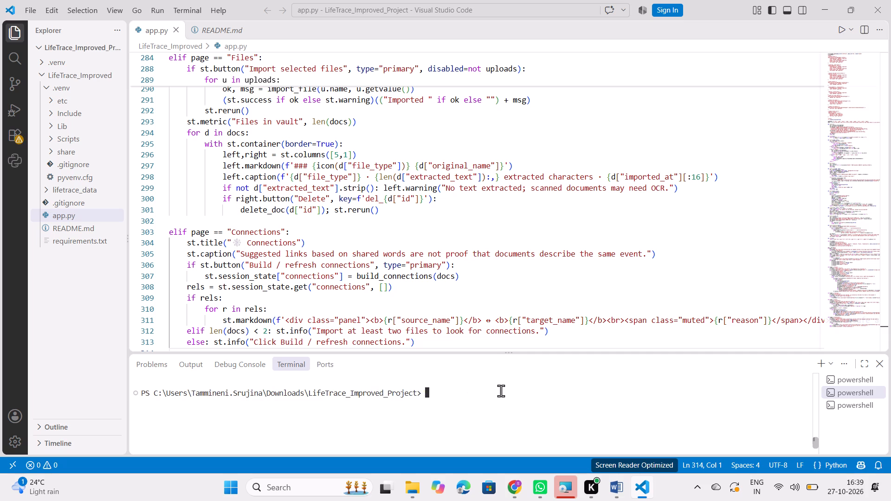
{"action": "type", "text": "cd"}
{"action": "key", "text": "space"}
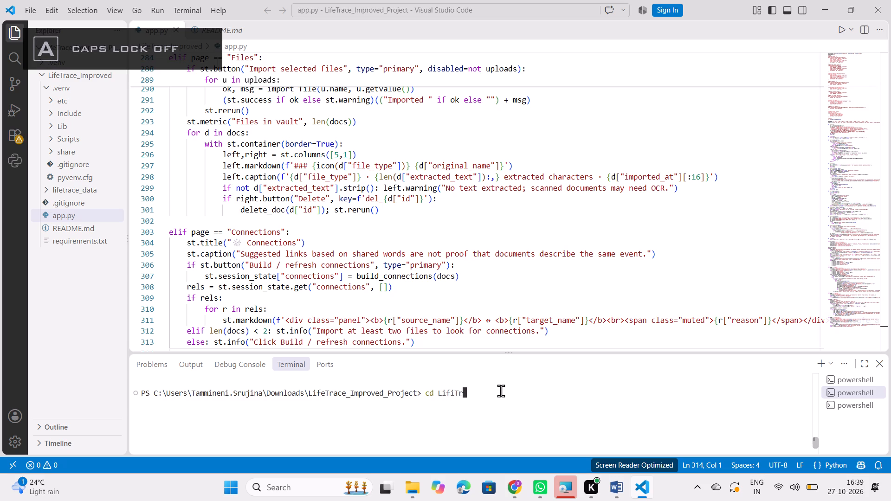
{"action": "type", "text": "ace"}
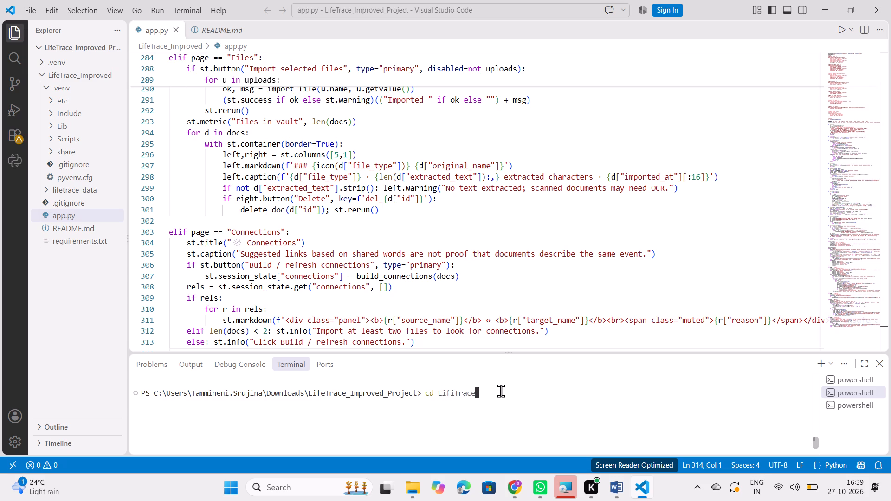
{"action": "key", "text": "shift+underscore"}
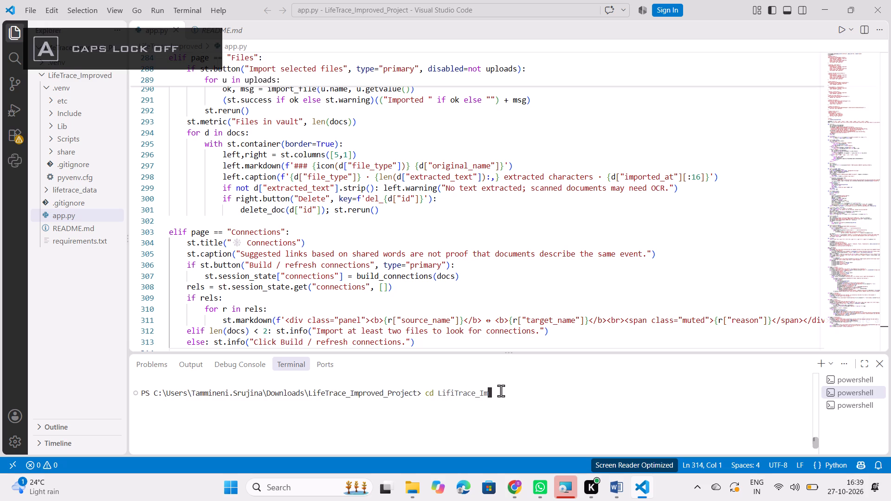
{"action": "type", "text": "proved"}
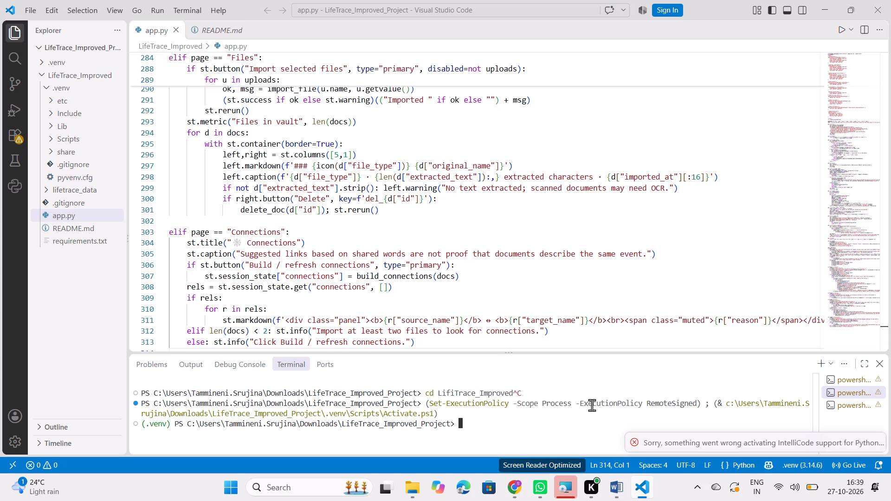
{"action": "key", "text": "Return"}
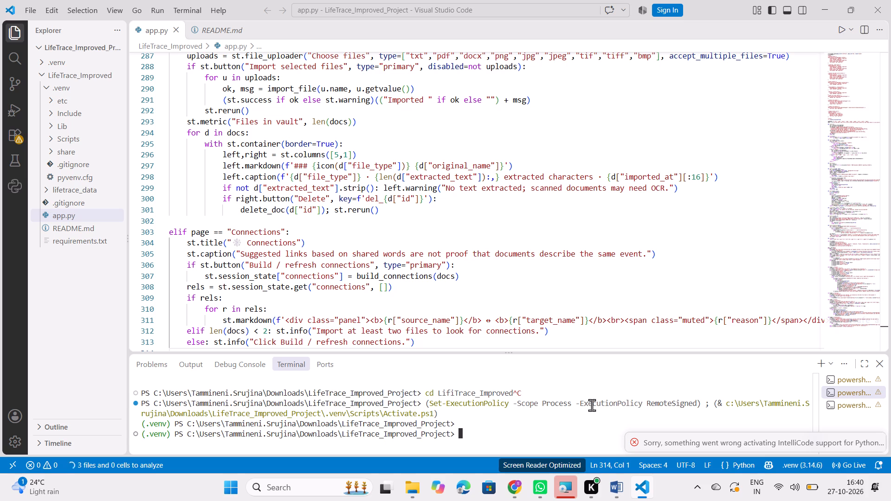
Rerun the previous command that sets the execution policy and activates the project's .venv environment.
{"action": "key", "text": "Up"}
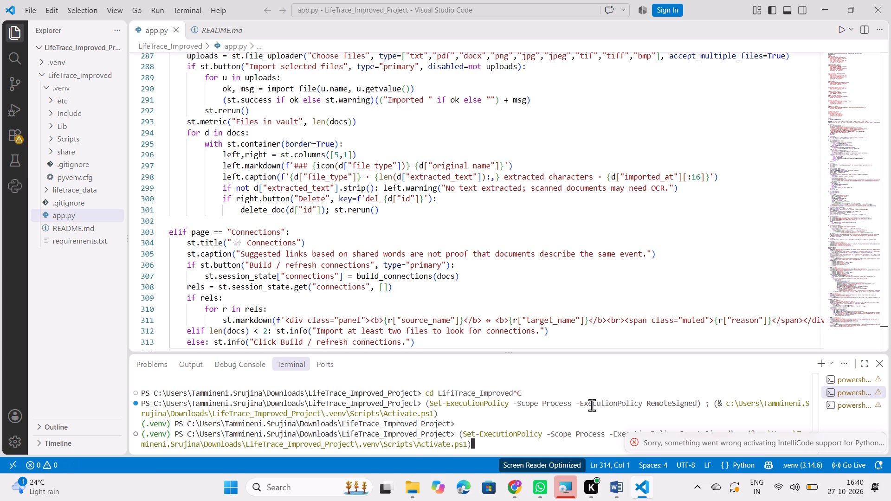
{"action": "key", "text": "Return"}
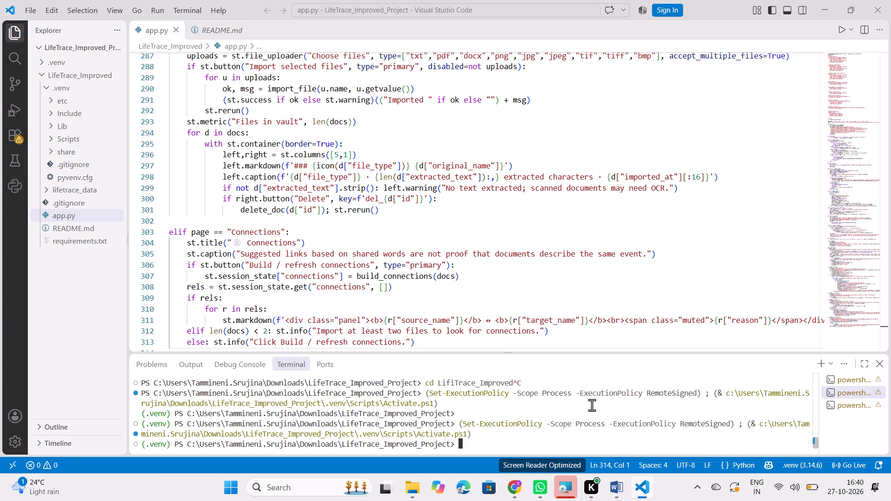
Change the terminal's working directory to the LifeTrace_Improved subfolder.
{"action": "type", "text": "cd"}
{"action": "key", "text": "space"}
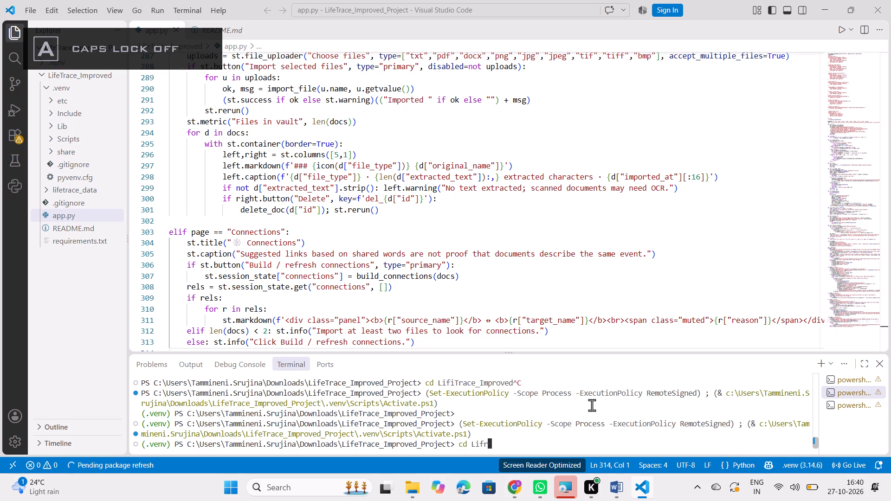
{"action": "key", "text": "BackSpace"}
{"action": "key", "text": "e"}
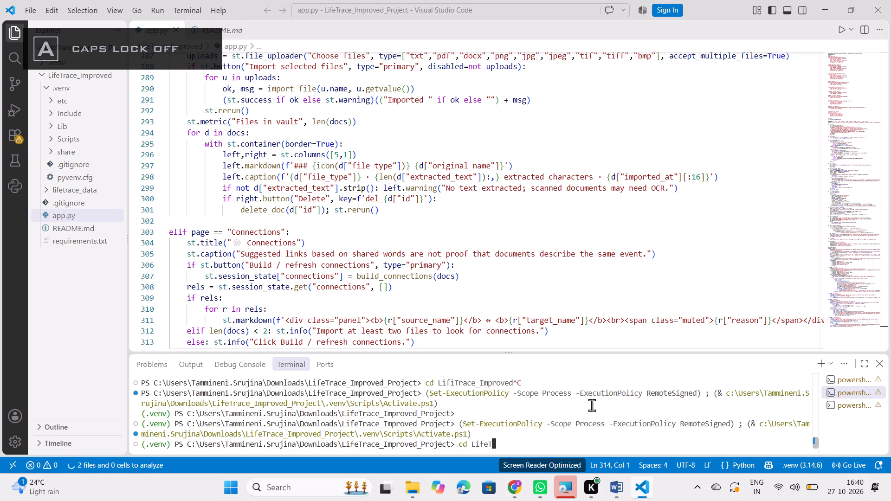
{"action": "type", "text": "race"}
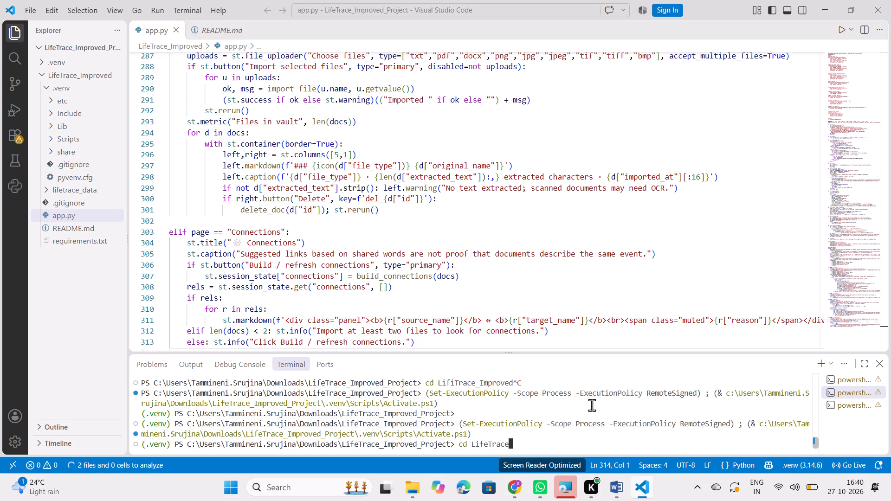
{"action": "key", "text": "shift+underscore"}
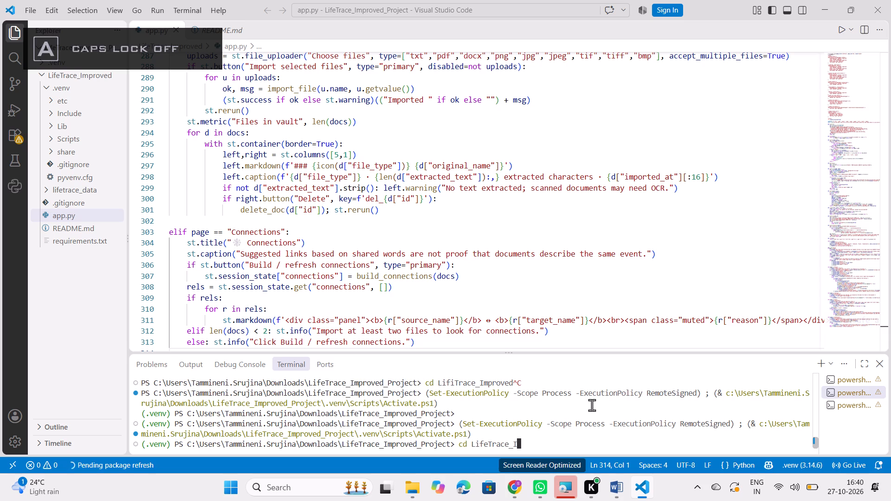
{"action": "type", "text": "mp"}
{"action": "type", "text": "roved"}
{"action": "key", "text": "Return"}
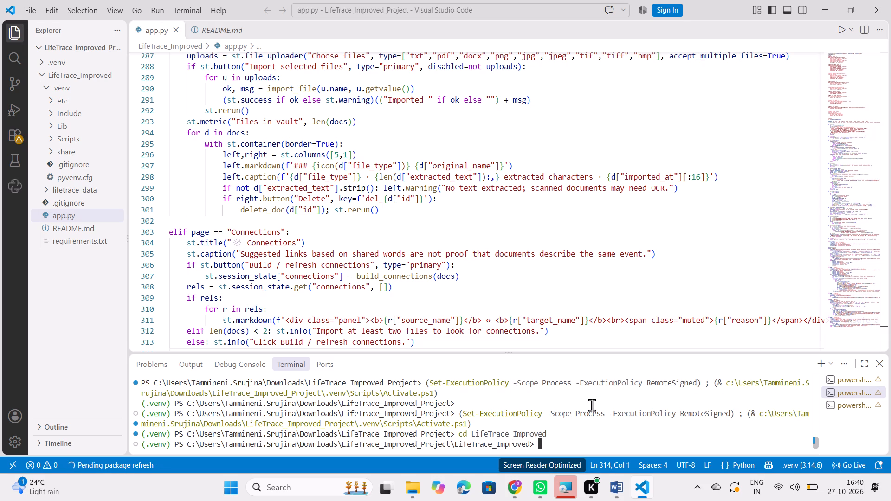
Launch the LifeTrace app by running the copied command ".\.venv\Scripts\python.exe -m streamlit run app.py".
{"action": "key", "text": "ctrl+v"}
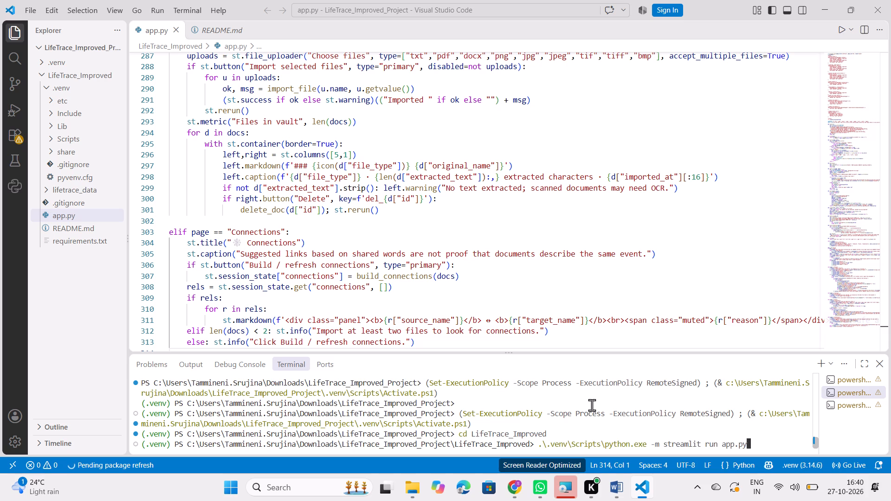
{"action": "key", "text": "Return"}
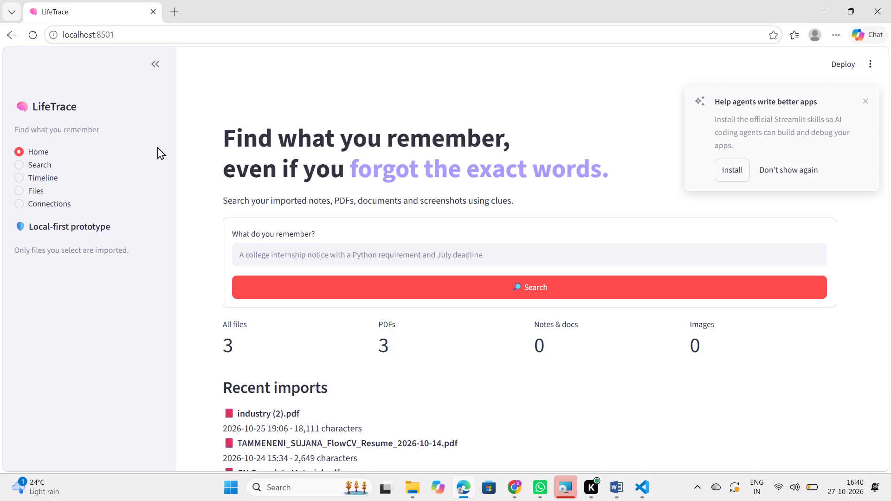
Dismiss the Streamlit skills notice and capture a screenshot of the LifeTrace Home page, from its headline through the Recent imports list.
{"action": "left_click", "coordinate": [863, 103]}
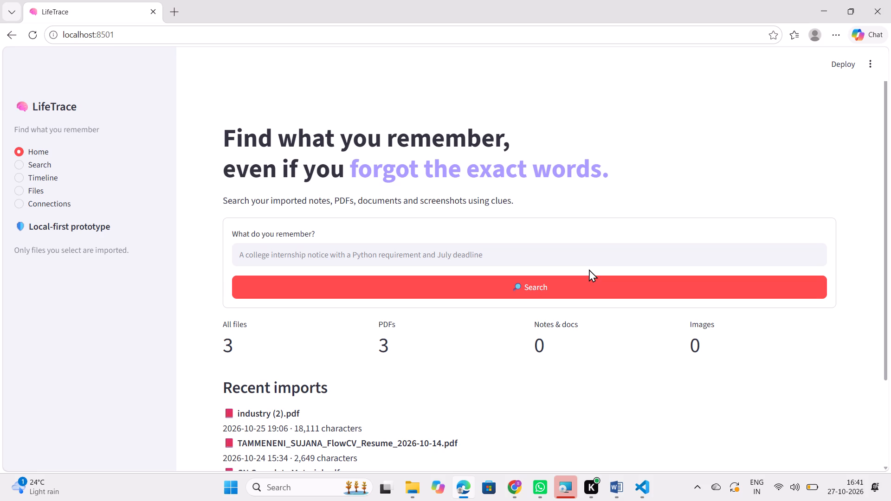
{"action": "scroll", "coordinate": [589, 269], "scroll_direction": "down", "scroll_amount": 4}
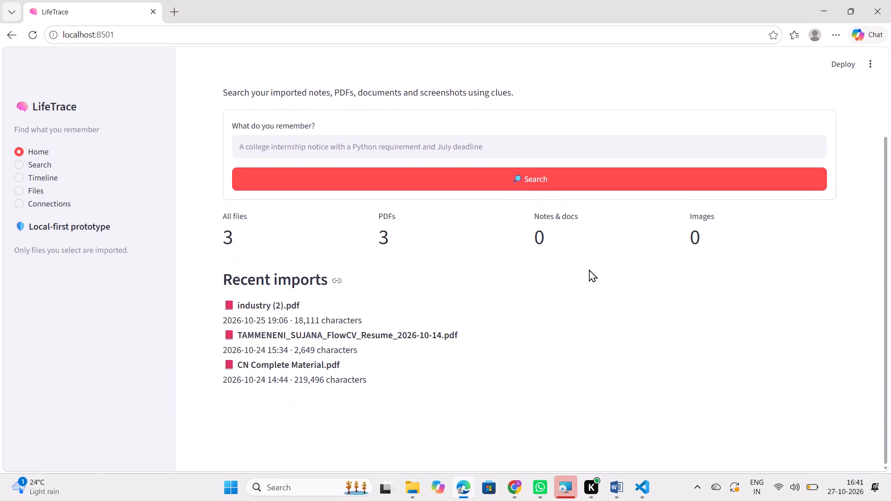
{"action": "scroll", "coordinate": [362, 230], "scroll_direction": "up", "scroll_amount": 3}
{"action": "scroll", "coordinate": [362, 230], "scroll_direction": "down", "scroll_amount": 1}
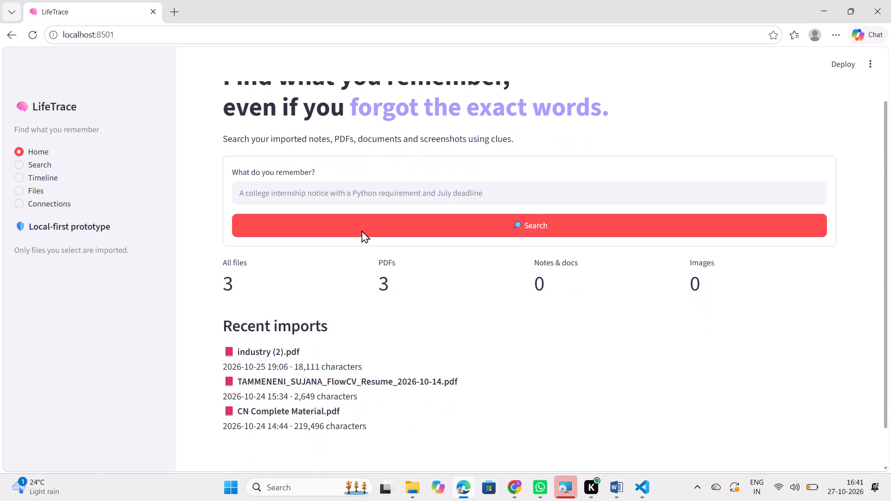
{"action": "scroll", "coordinate": [362, 230], "scroll_direction": "down", "scroll_amount": 1}
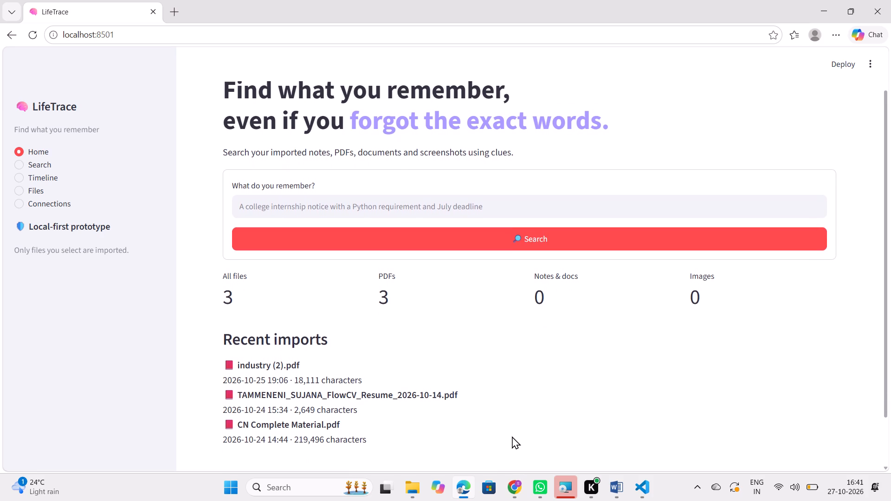
{"action": "key", "text": "Print"}
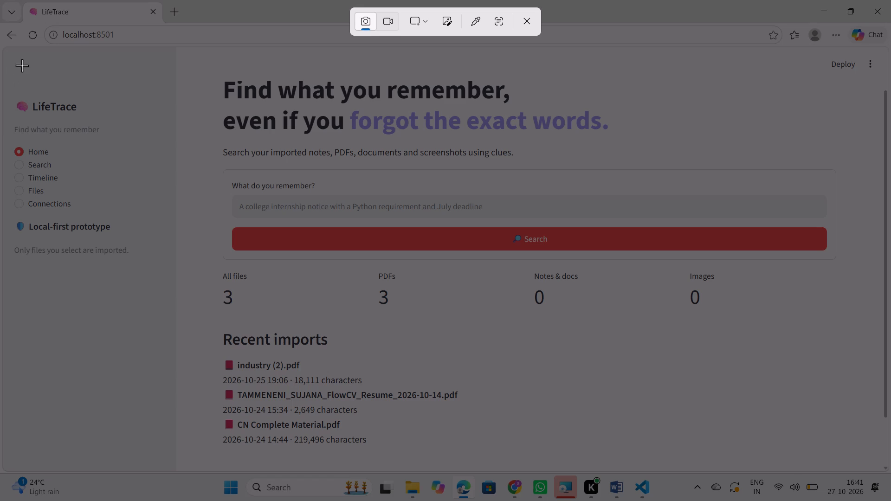
{"action": "left_click_drag", "start_coordinate": [5, 55], "coordinate": [398, 175]}
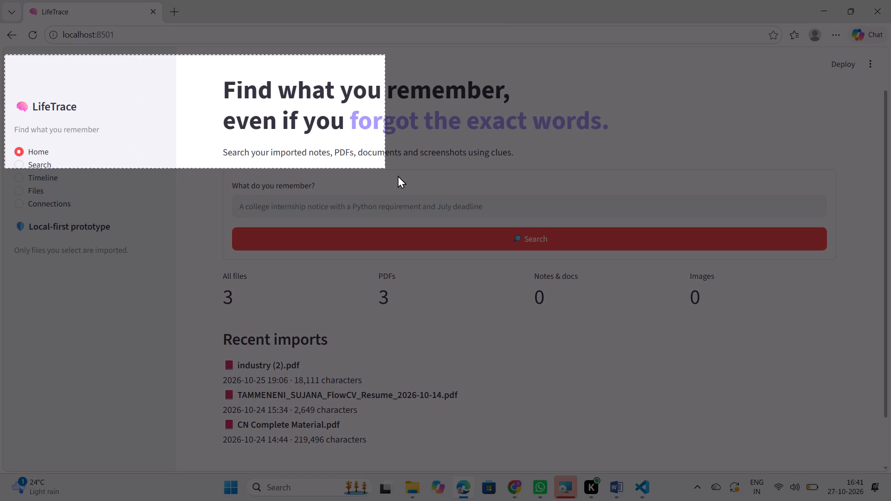
{"action": "left_click_drag", "start_coordinate": [398, 175], "coordinate": [827, 464]}
{"action": "scroll", "coordinate": [490, 313], "scroll_direction": "right", "scroll_amount": 2}
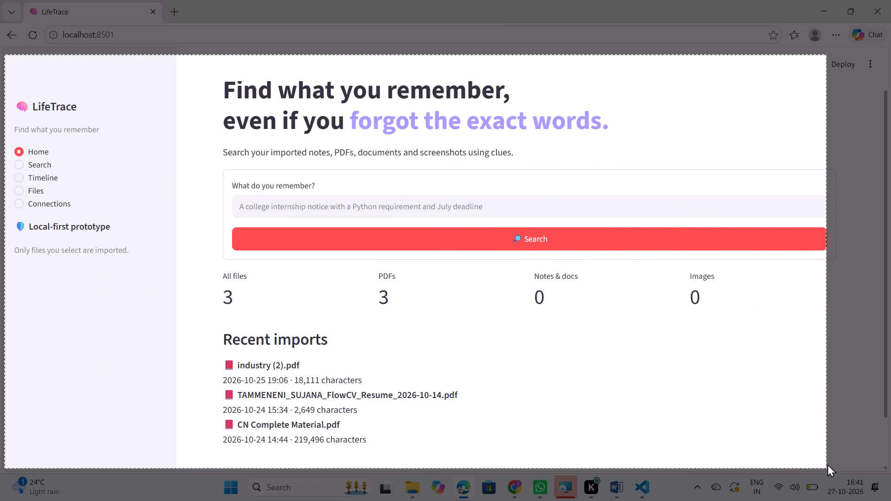
{"action": "left_click_drag", "start_coordinate": [827, 464], "coordinate": [841, 447]}
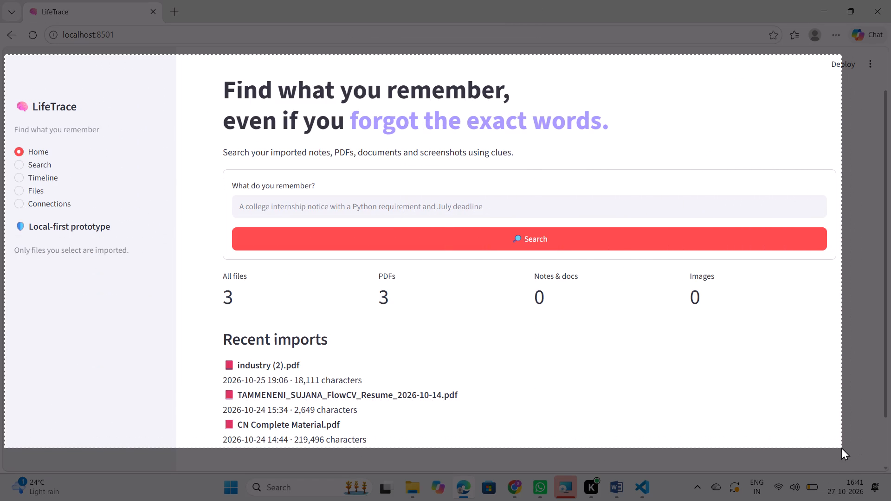
{"action": "left_click_drag", "start_coordinate": [841, 447], "coordinate": [846, 449]}
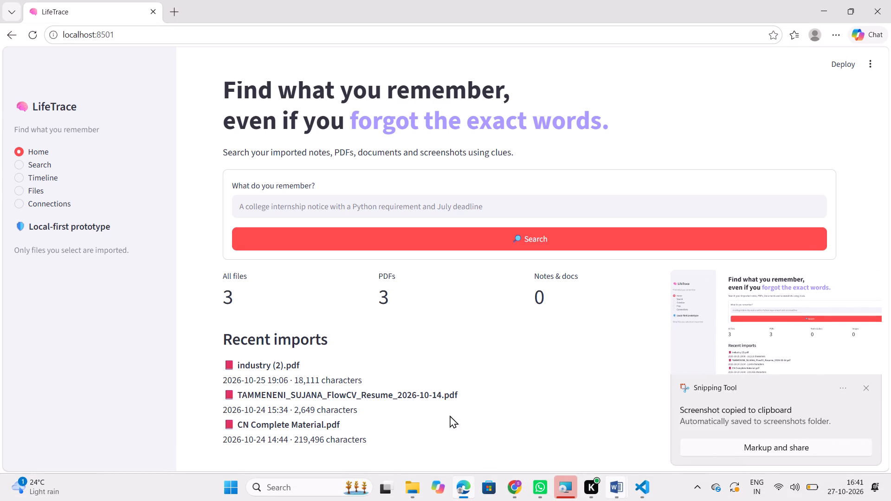
Open LifeTrace's Search page and recover memories matching the clue "osi layers".
{"action": "left_click", "coordinate": [19, 165]}
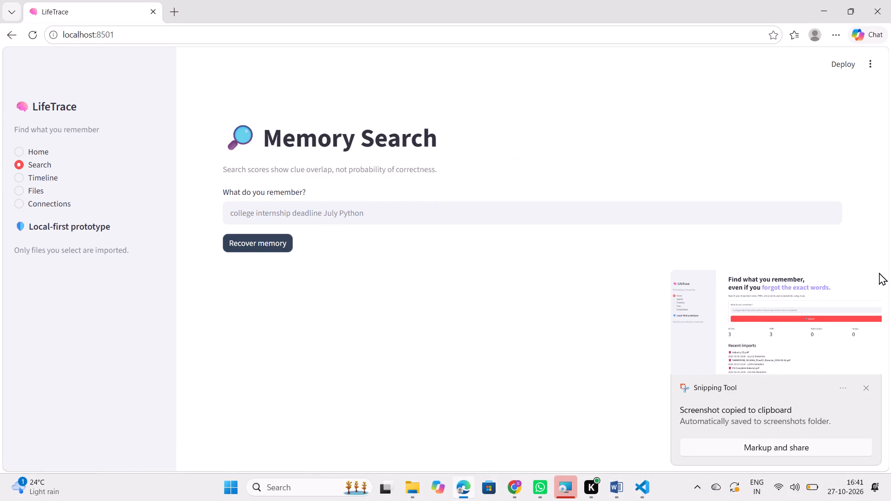
{"action": "left_click", "coordinate": [556, 316]}
{"action": "left_click", "coordinate": [865, 382]}
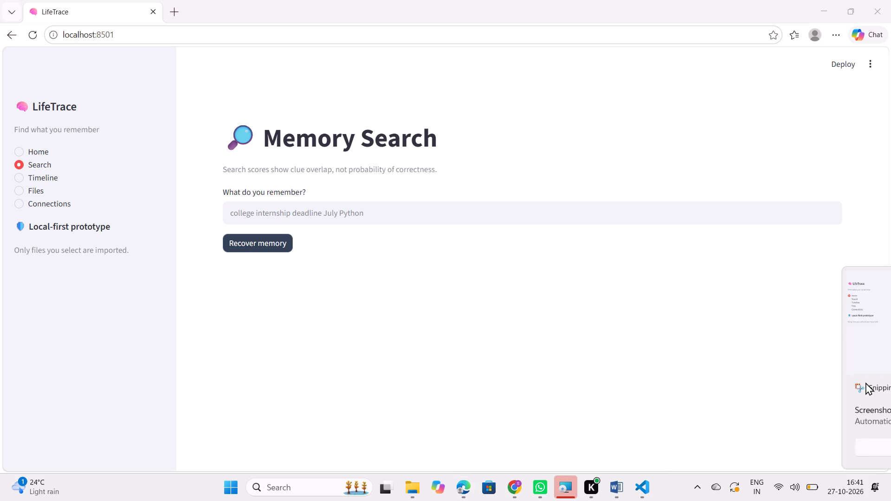
{"action": "left_click", "coordinate": [323, 218]}
{"action": "type", "text": "osi layers"}
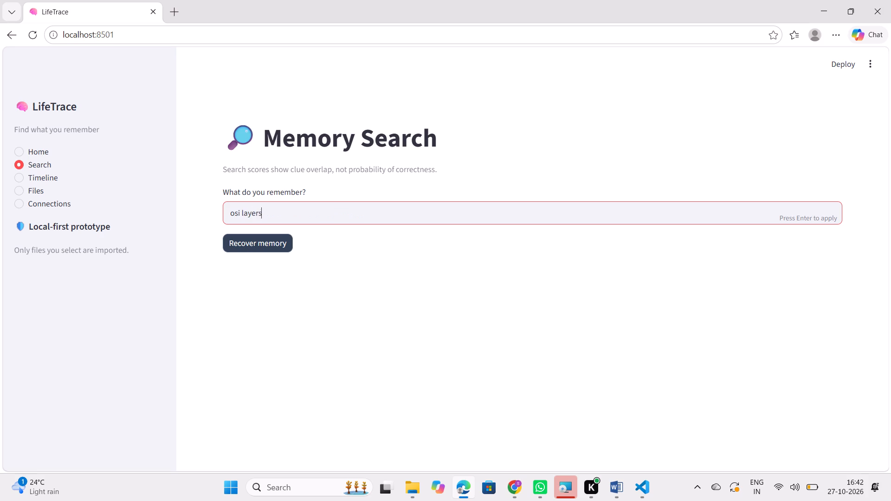
{"action": "left_click", "coordinate": [243, 240]}
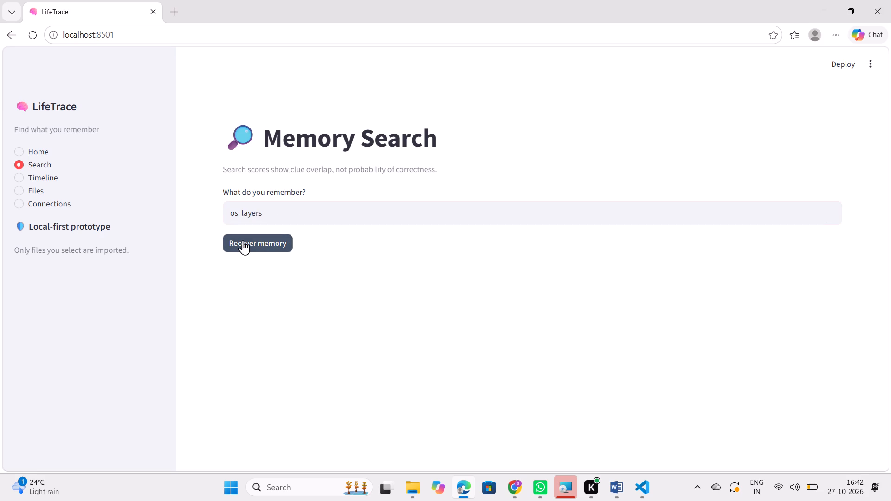
Capture a screenshot of the sidebar and Memory Search results, from the query field through the keyword baseline note below the result card.
{"action": "scroll", "coordinate": [281, 336], "scroll_direction": "down", "scroll_amount": 2}
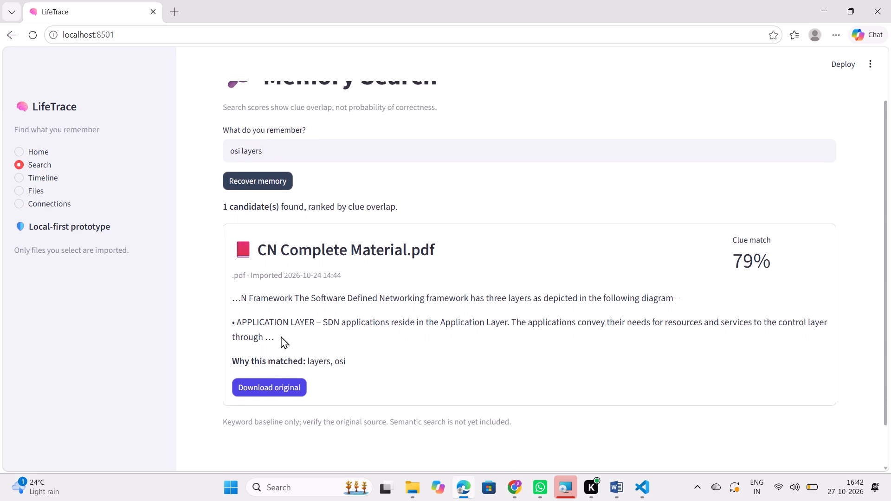
{"action": "scroll", "coordinate": [281, 336], "scroll_direction": "down", "scroll_amount": 1}
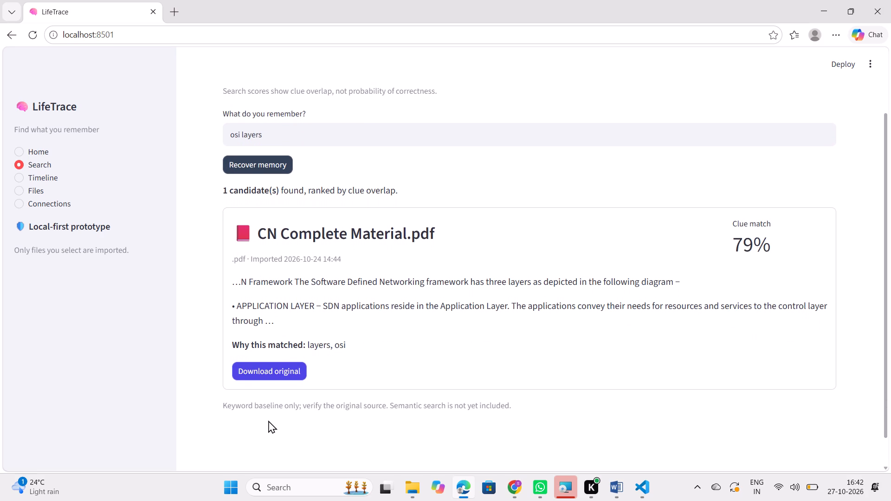
{"action": "key", "text": "Print"}
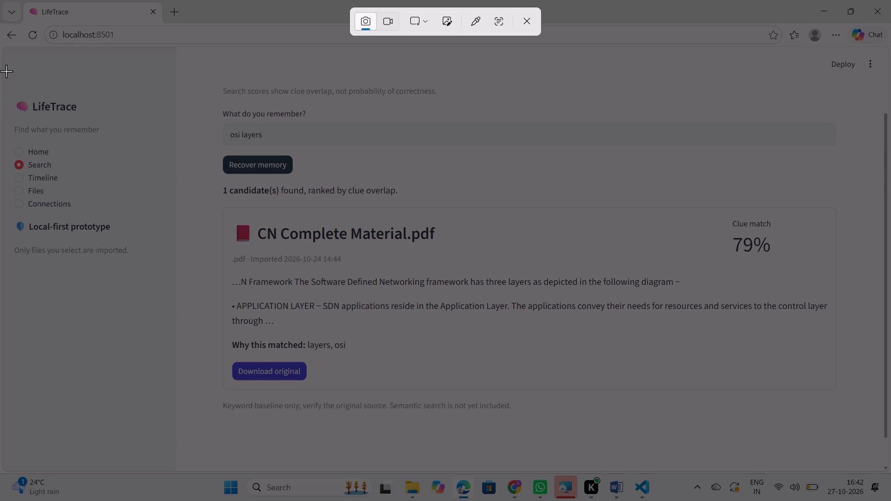
{"action": "left_click_drag", "start_coordinate": [3, 71], "coordinate": [804, 440]}
{"action": "scroll", "coordinate": [528, 389], "scroll_direction": "right", "scroll_amount": 3}
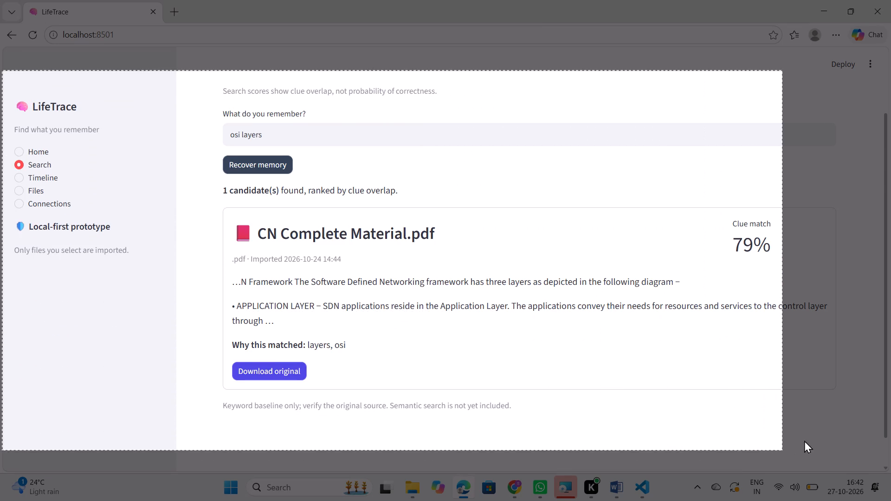
{"action": "left_click_drag", "start_coordinate": [804, 440], "coordinate": [860, 421]}
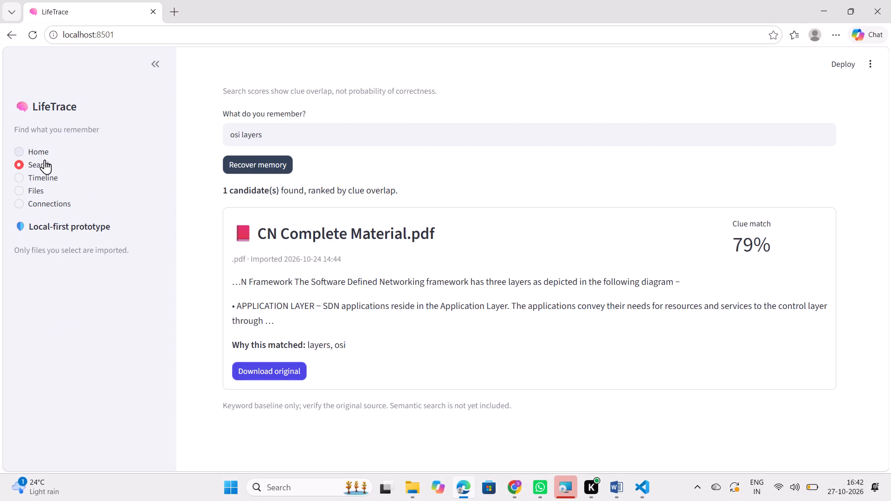
Open the Timeline page and capture a screenshot of the sidebar together with the list of imported files.
{"action": "left_click", "coordinate": [40, 177]}
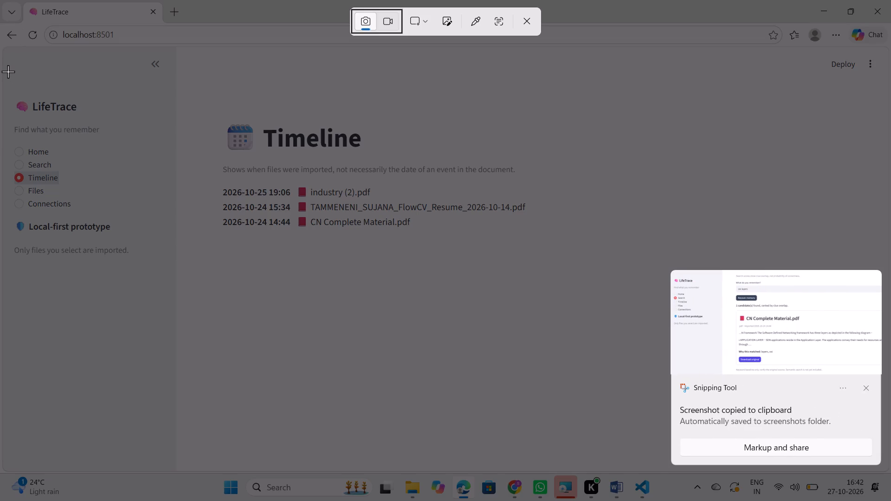
{"action": "left_click_drag", "start_coordinate": [8, 71], "coordinate": [599, 302]}
{"action": "scroll", "coordinate": [344, 229], "scroll_direction": "right", "scroll_amount": 1}
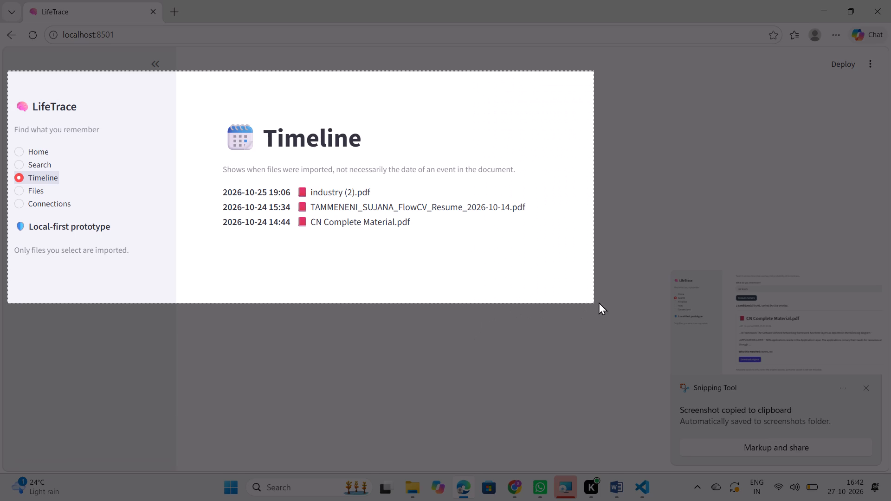
{"action": "left_click_drag", "start_coordinate": [599, 302], "coordinate": [663, 301]}
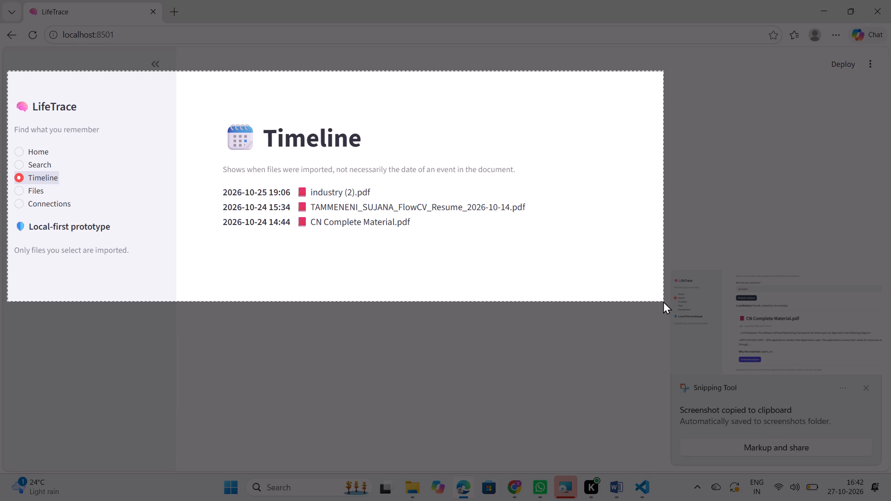
{"action": "left_click_drag", "start_coordinate": [663, 301], "coordinate": [655, 304]}
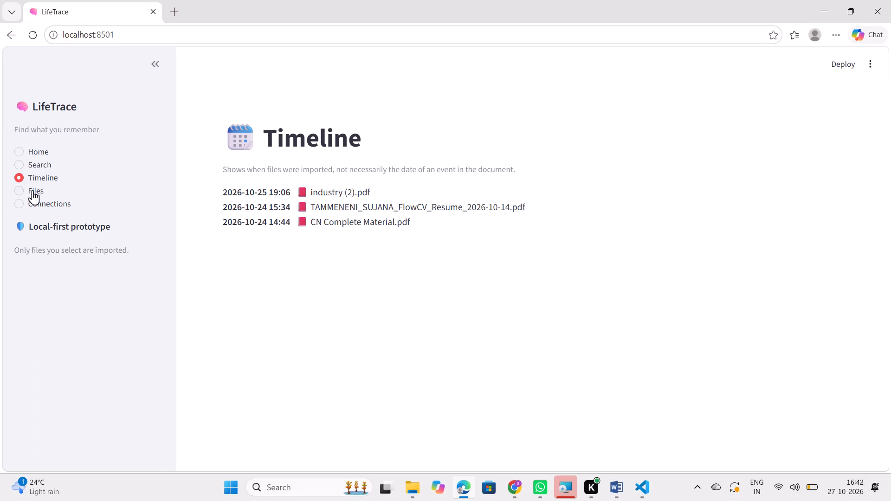
Open the Files page and capture a screenshot of the sidebar and My Vault, from its heading through the second file card.
{"action": "left_click", "coordinate": [34, 191]}
{"action": "scroll", "coordinate": [154, 353], "scroll_direction": "down", "scroll_amount": 1}
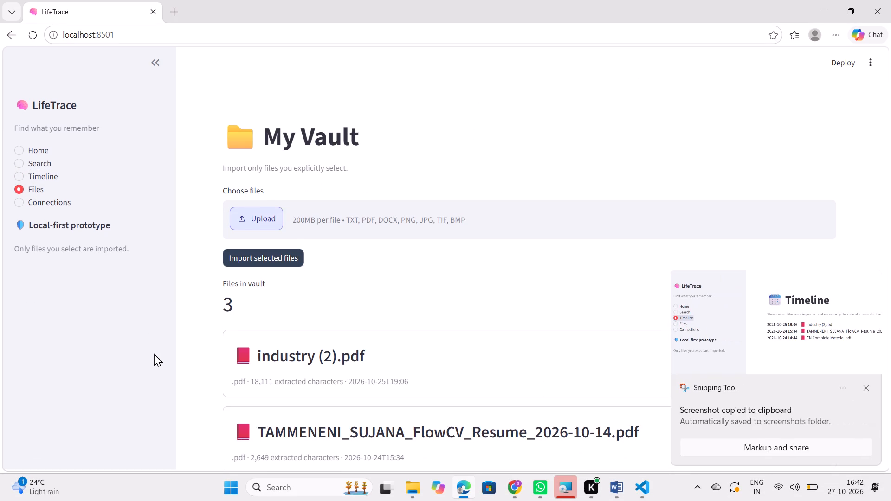
{"action": "scroll", "coordinate": [154, 353], "scroll_direction": "down", "scroll_amount": 2}
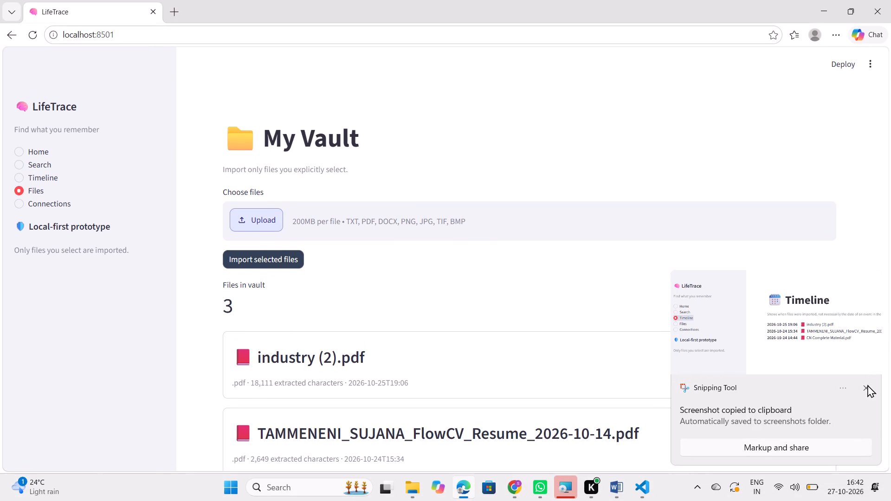
{"action": "left_click", "coordinate": [868, 386]}
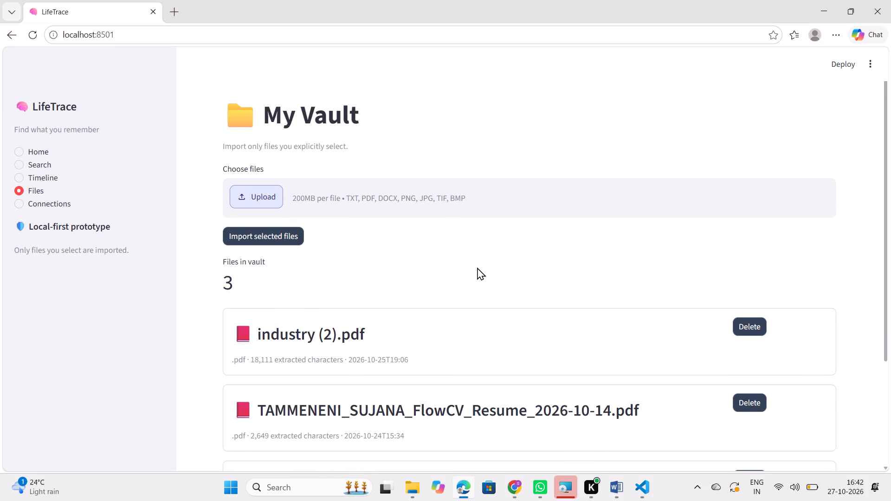
{"action": "key", "text": "Print"}
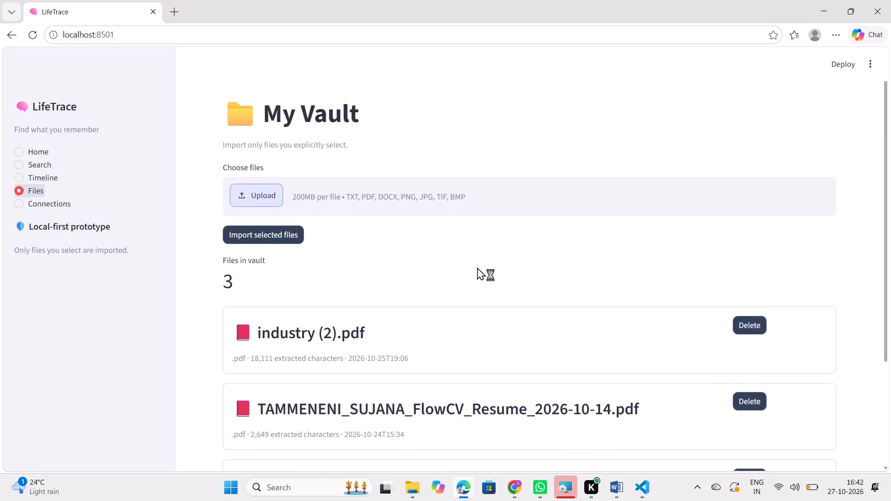
{"action": "left_click_drag", "start_coordinate": [5, 70], "coordinate": [10, 72]}
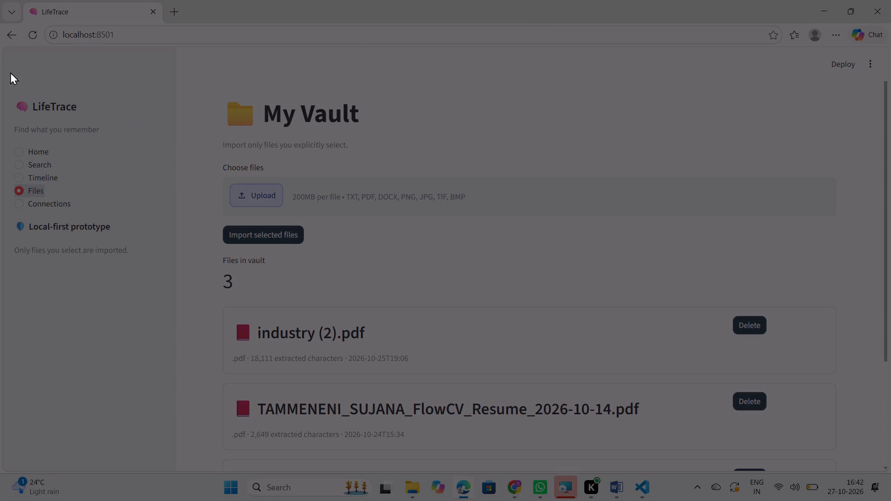
{"action": "left_click_drag", "start_coordinate": [10, 72], "coordinate": [794, 489]}
{"action": "scroll", "coordinate": [368, 348], "scroll_direction": "right", "scroll_amount": 2}
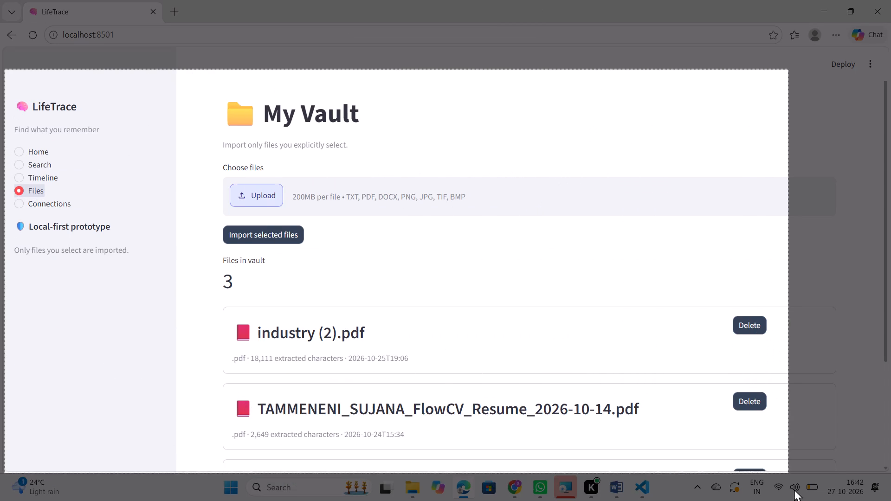
{"action": "left_click_drag", "start_coordinate": [794, 489], "coordinate": [850, 455]}
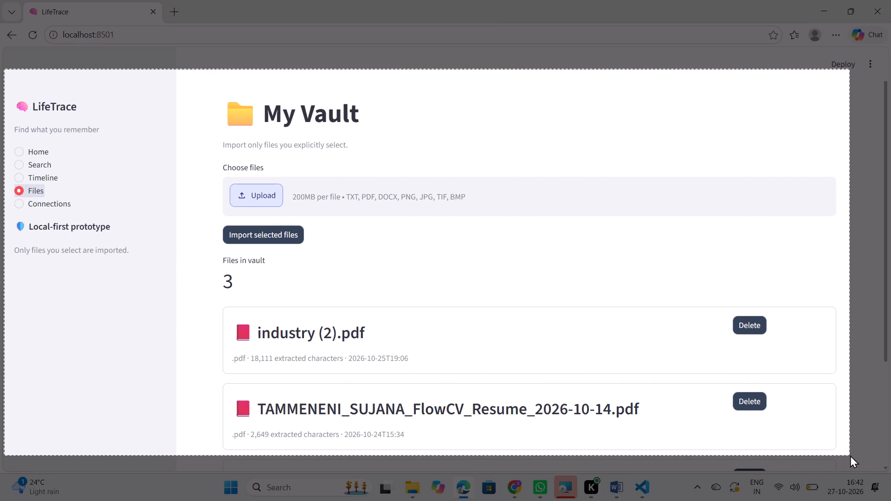
{"action": "left_click_drag", "start_coordinate": [850, 455], "coordinate": [853, 455]}
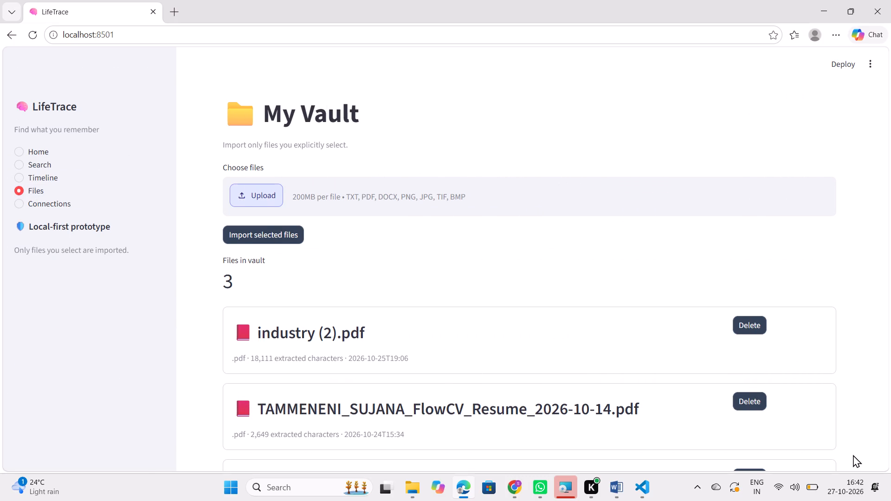
Open LifeTrace's Connections page.
{"action": "left_click", "coordinate": [35, 199]}
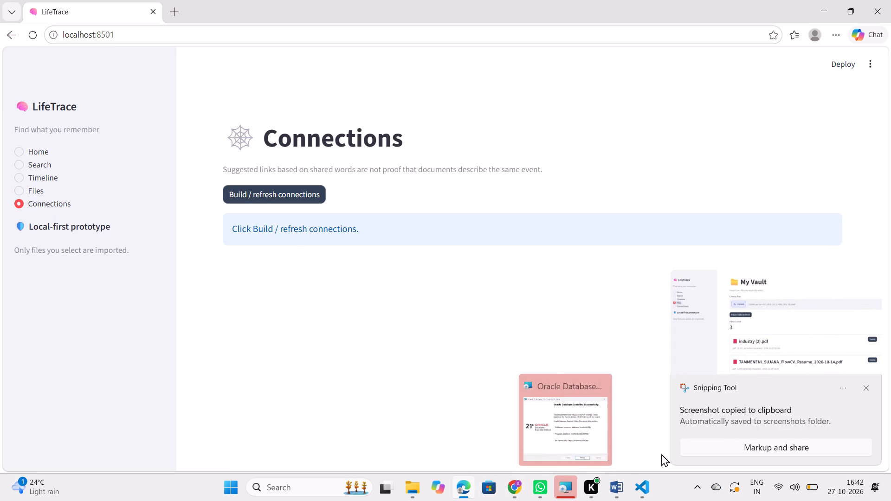
{"action": "left_click", "coordinate": [521, 484]}
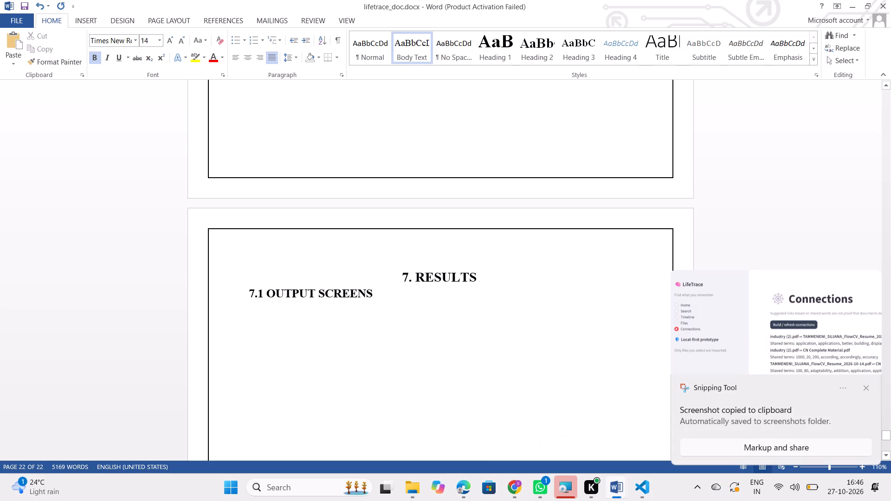
{"action": "left_click", "coordinate": [409, 304]}
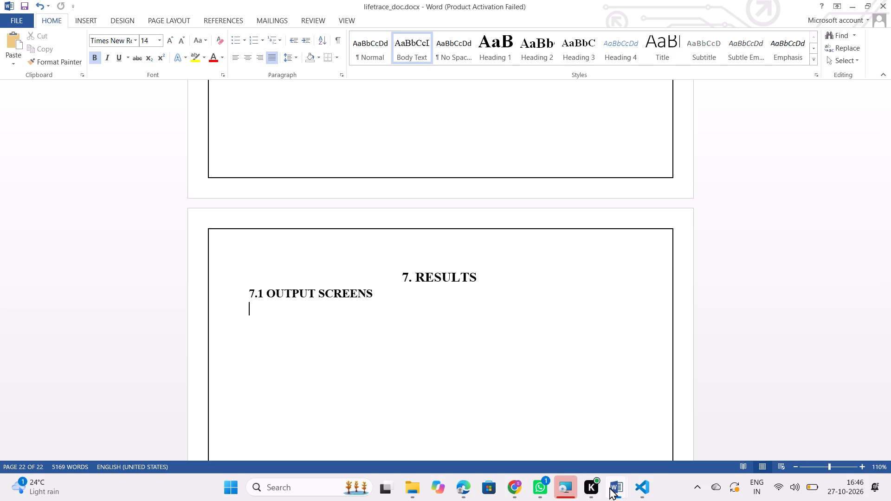
Switch to the reference report in Word and examine the layout and figure captions of its 7.1 output screens, through the start of chapter 8.
{"action": "left_click", "coordinate": [569, 448]}
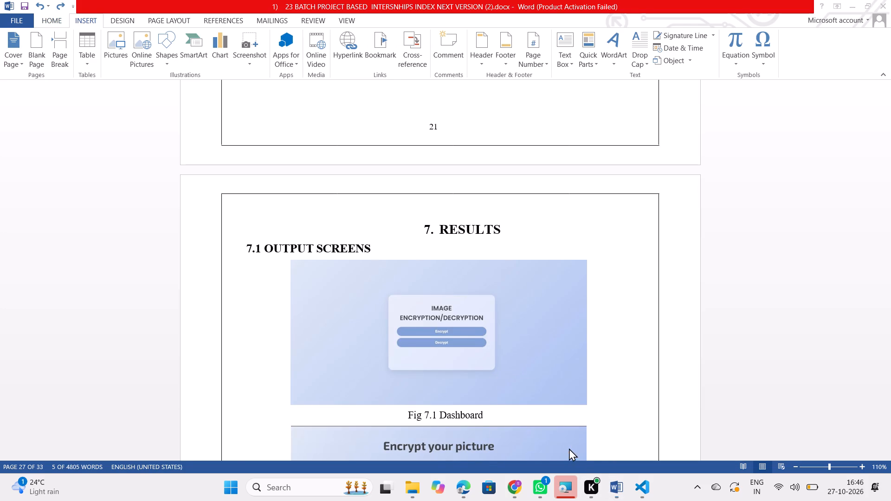
{"action": "scroll", "coordinate": [537, 387], "scroll_direction": "down", "scroll_amount": 2}
{"action": "left_click", "coordinate": [537, 387]}
{"action": "scroll", "coordinate": [537, 387], "scroll_direction": "down", "scroll_amount": 1}
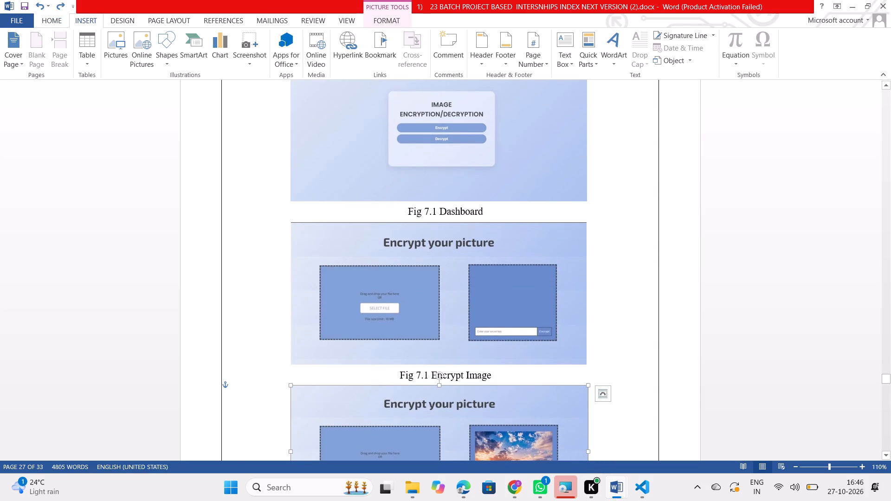
{"action": "scroll", "coordinate": [537, 387], "scroll_direction": "down", "scroll_amount": 4}
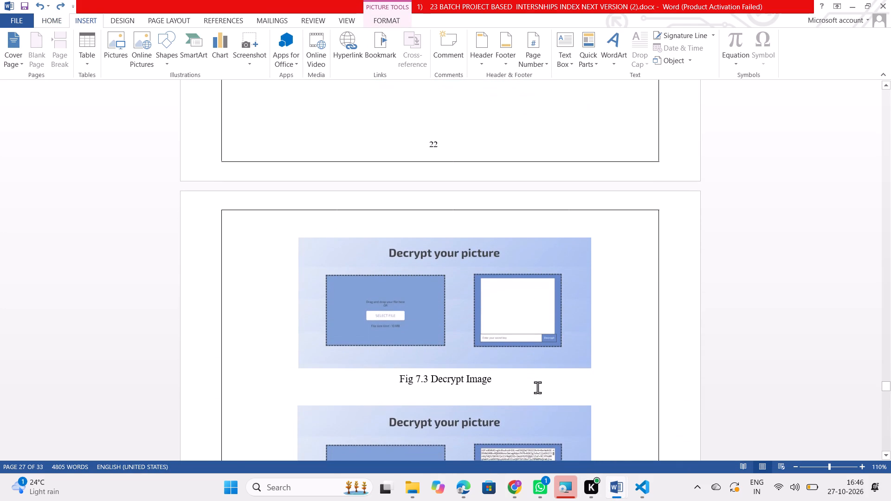
{"action": "scroll", "coordinate": [537, 387], "scroll_direction": "down", "scroll_amount": 4}
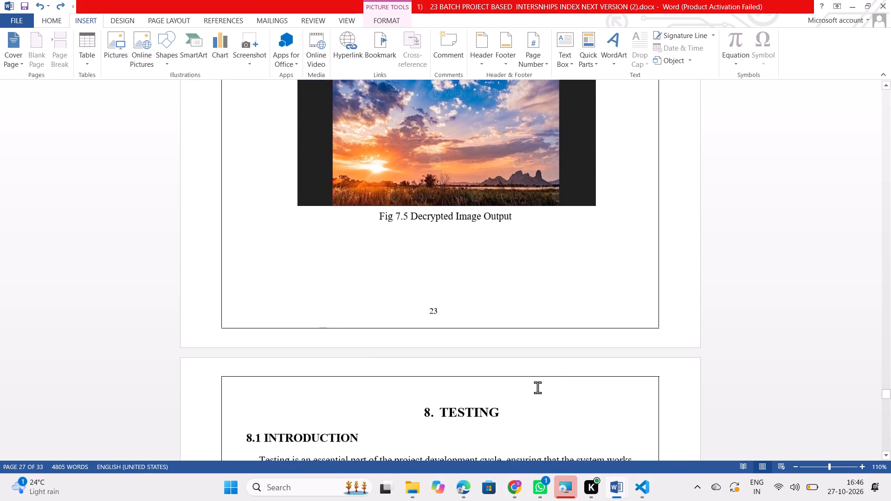
{"action": "scroll", "coordinate": [537, 387], "scroll_direction": "down", "scroll_amount": 1}
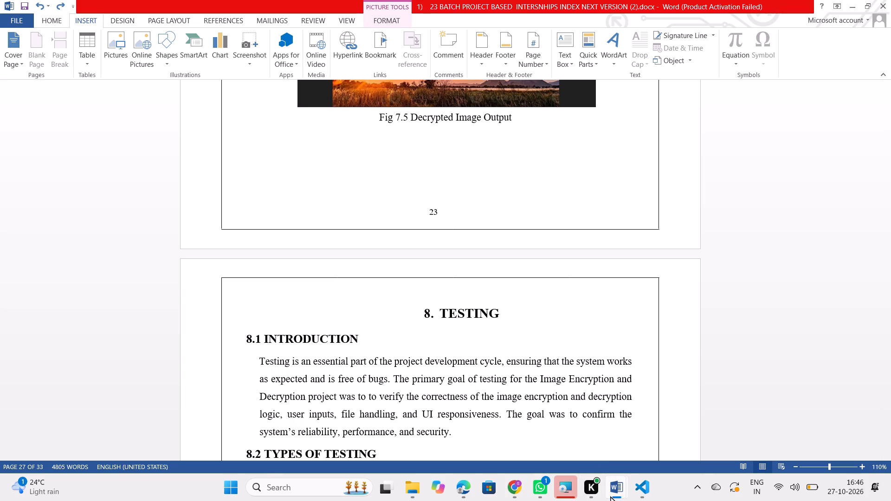
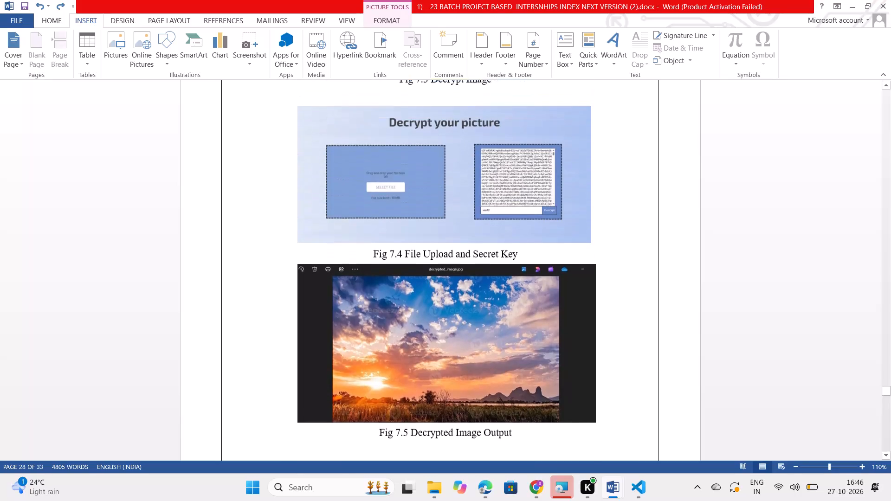
Recheck how the reference report lays out and captions its decrypt screens, Fig 7.3 and Fig 7.4.
{"action": "scroll", "coordinate": [541, 236], "scroll_direction": "up", "scroll_amount": 1}
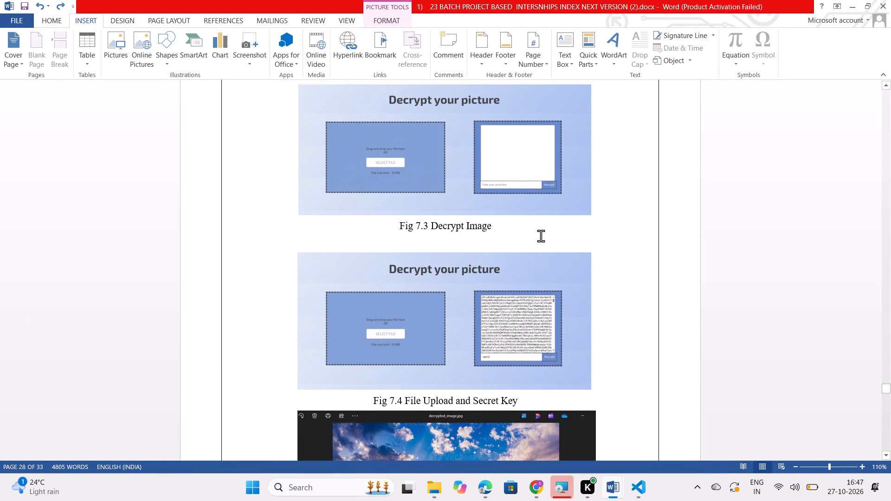
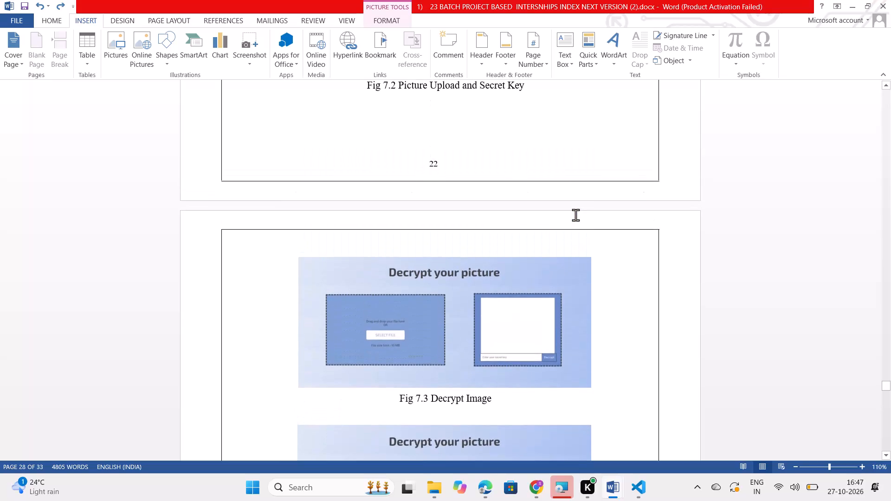
Review the reference report's chapter 7 output screens with their figure captions, and how its 8. TESTING chapter follows them.
{"action": "scroll", "coordinate": [575, 215], "scroll_direction": "up", "scroll_amount": 3}
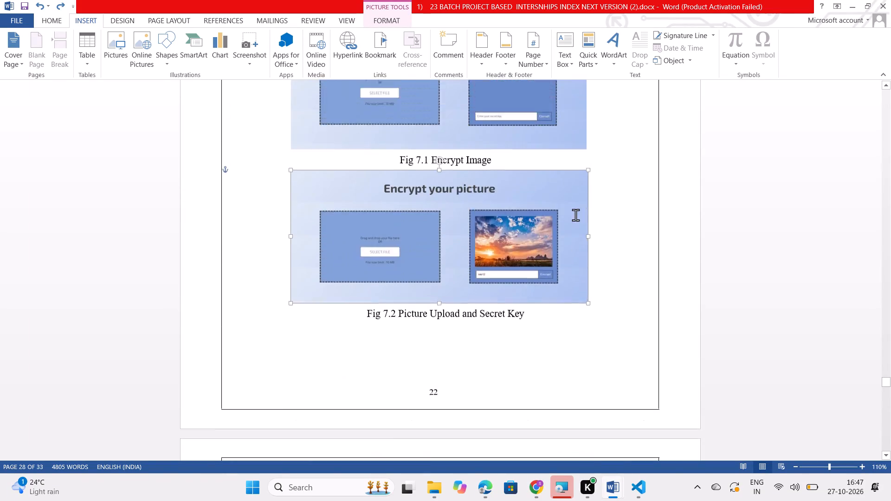
{"action": "scroll", "coordinate": [575, 215], "scroll_direction": "up", "scroll_amount": 5}
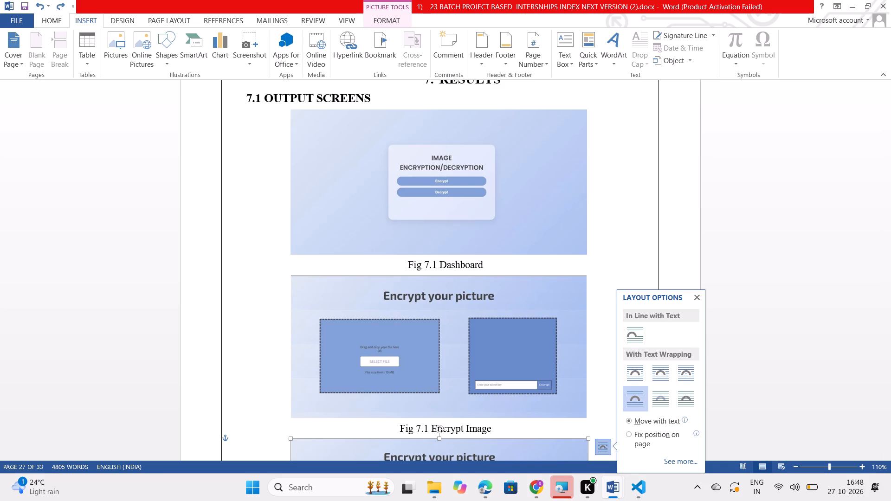
{"action": "left_click", "coordinate": [608, 240]}
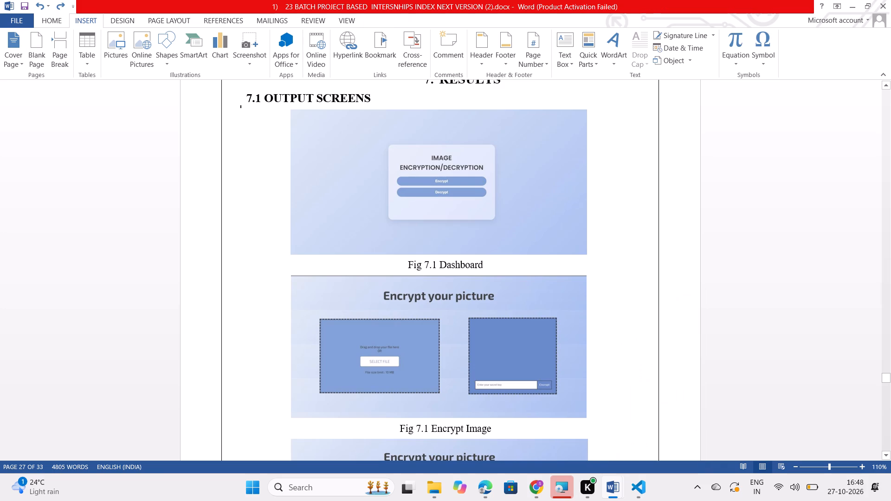
{"action": "scroll", "coordinate": [608, 240], "scroll_direction": "down", "scroll_amount": 7}
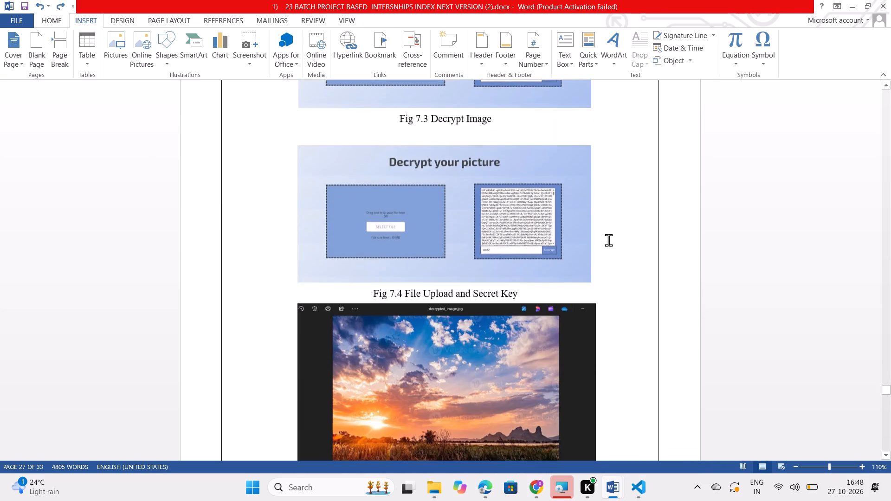
{"action": "scroll", "coordinate": [608, 240], "scroll_direction": "down", "scroll_amount": 6}
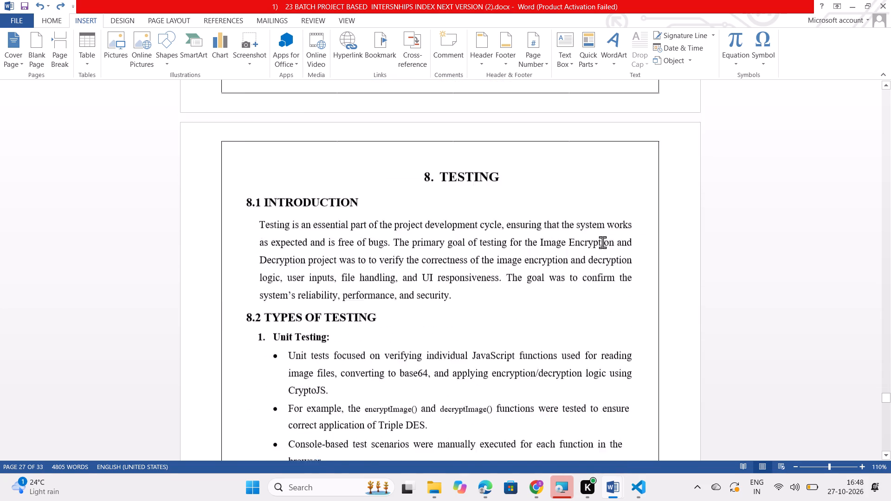
{"action": "scroll", "coordinate": [602, 242], "scroll_direction": "down", "scroll_amount": 2}
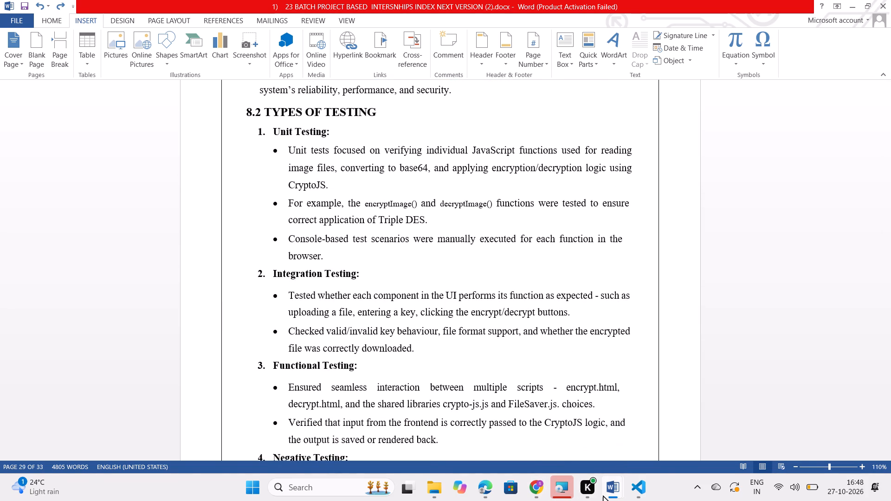
{"action": "left_click", "coordinate": [575, 426]}
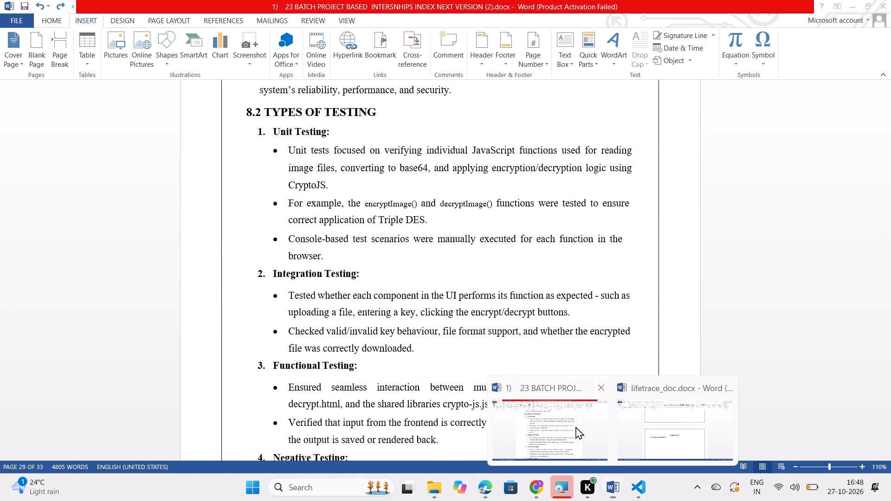
{"action": "scroll", "coordinate": [532, 326], "scroll_direction": "up", "scroll_amount": 11}
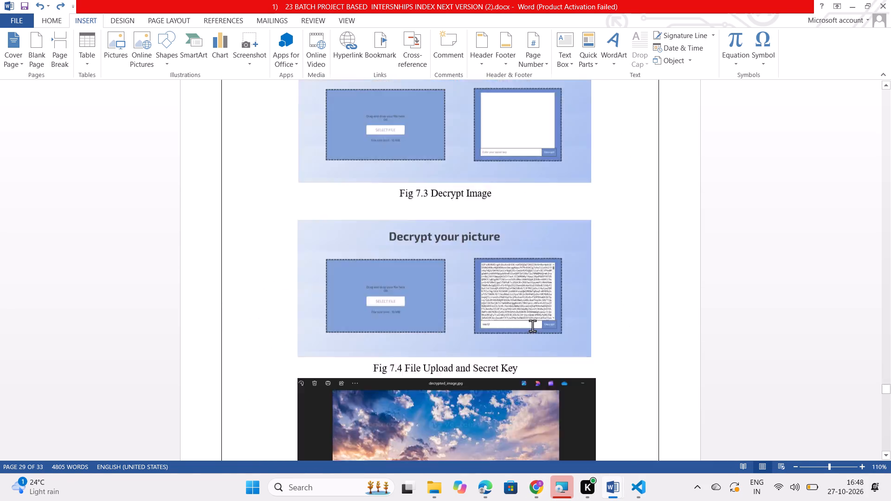
{"action": "scroll", "coordinate": [532, 326], "scroll_direction": "up", "scroll_amount": 17}
{"action": "scroll", "coordinate": [532, 326], "scroll_direction": "up", "scroll_amount": 6}
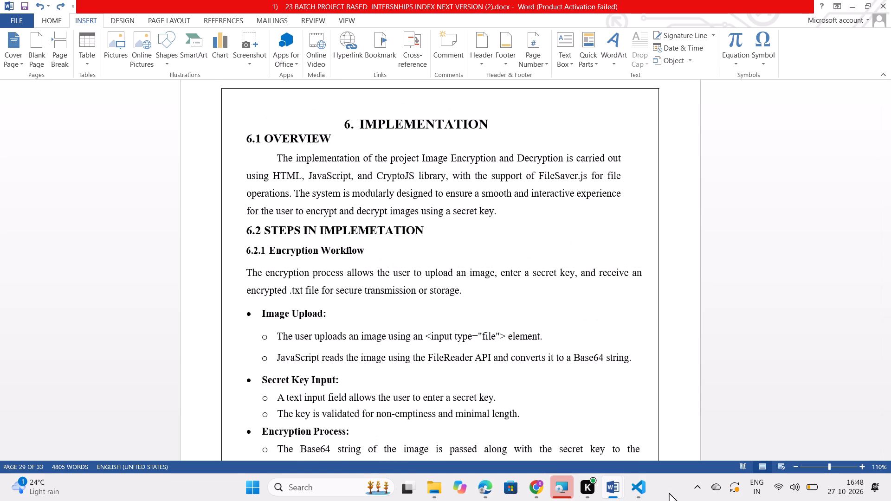
In lifetrace_doc.docx, insert Screenshot 2026-10-27 164143.png from the Screenshots folder on a new line below the 7.1 OUTPUT SCREENS heading.
{"action": "left_click", "coordinate": [658, 439]}
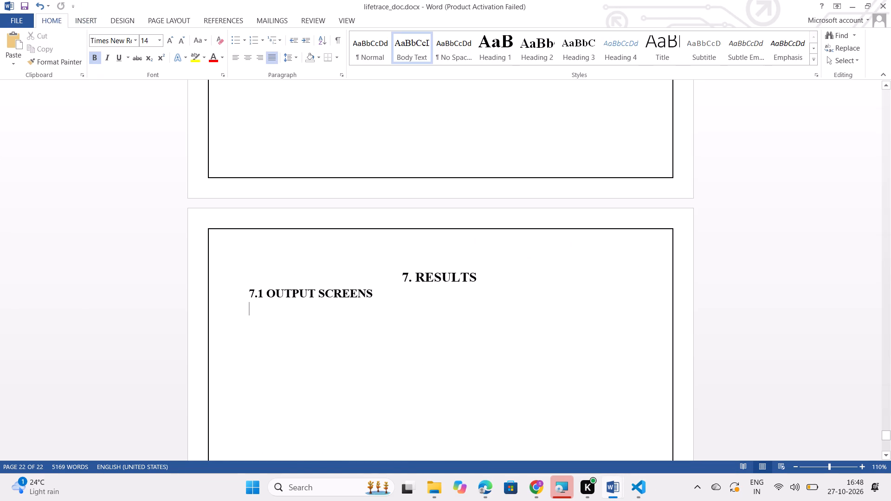
{"action": "key", "text": "Return"}
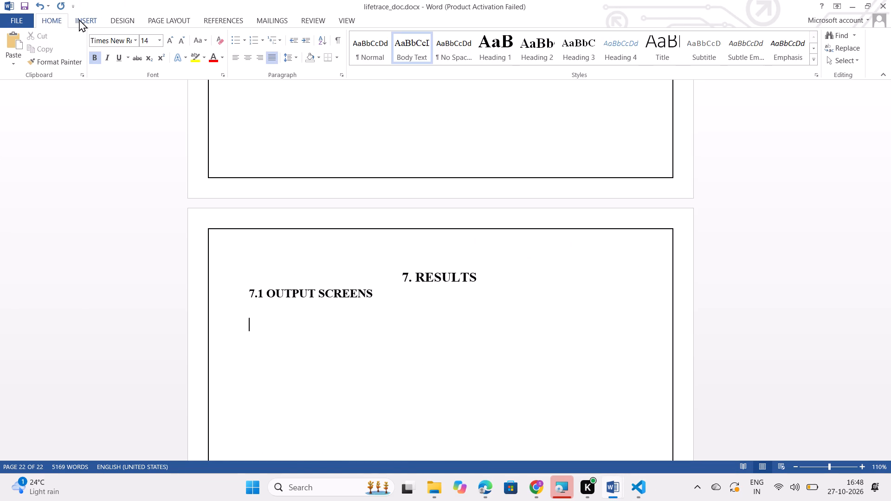
{"action": "left_click", "coordinate": [79, 19]}
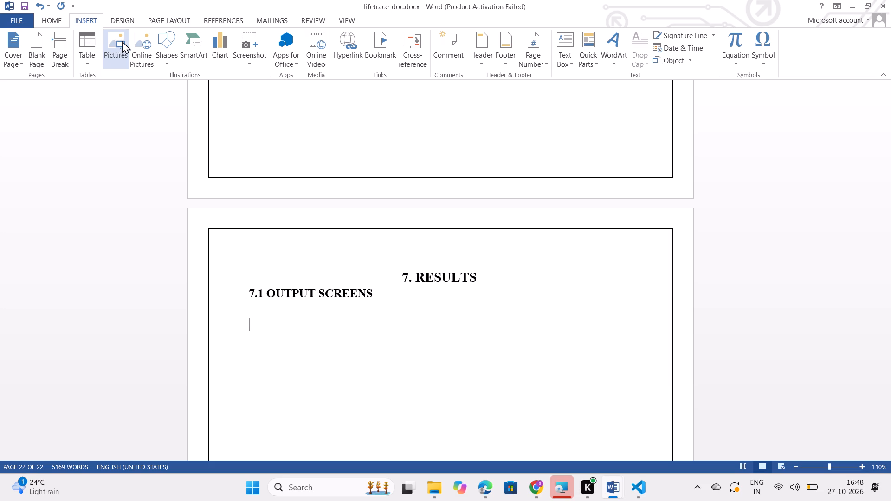
{"action": "left_click", "coordinate": [122, 41]}
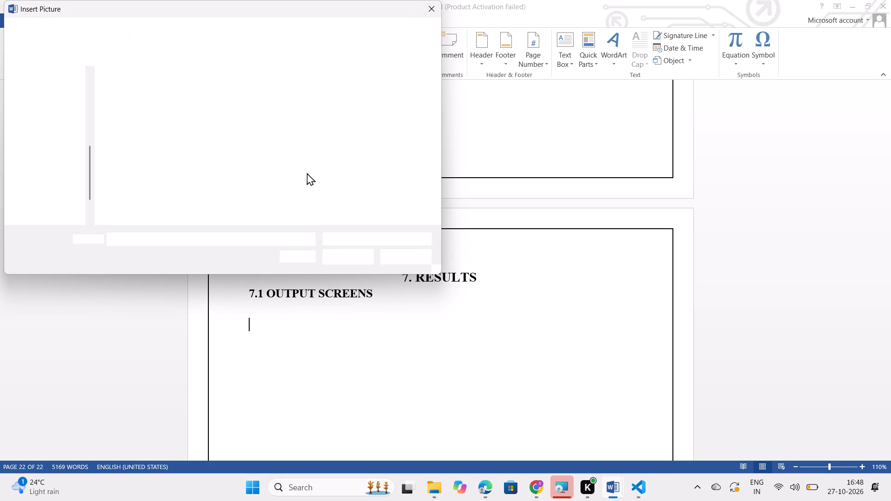
{"action": "scroll", "coordinate": [279, 164], "scroll_direction": "down", "scroll_amount": 2}
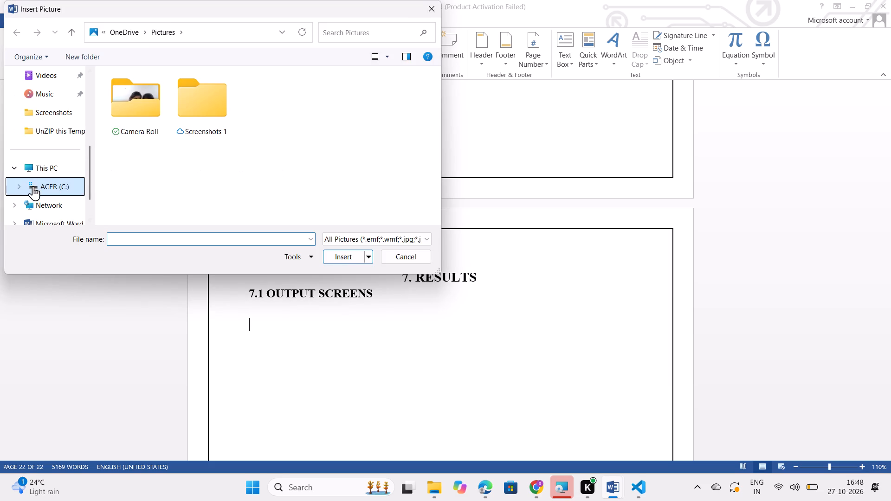
{"action": "scroll", "coordinate": [45, 173], "scroll_direction": "down", "scroll_amount": 1}
{"action": "scroll", "coordinate": [45, 173], "scroll_direction": "up", "scroll_amount": 2}
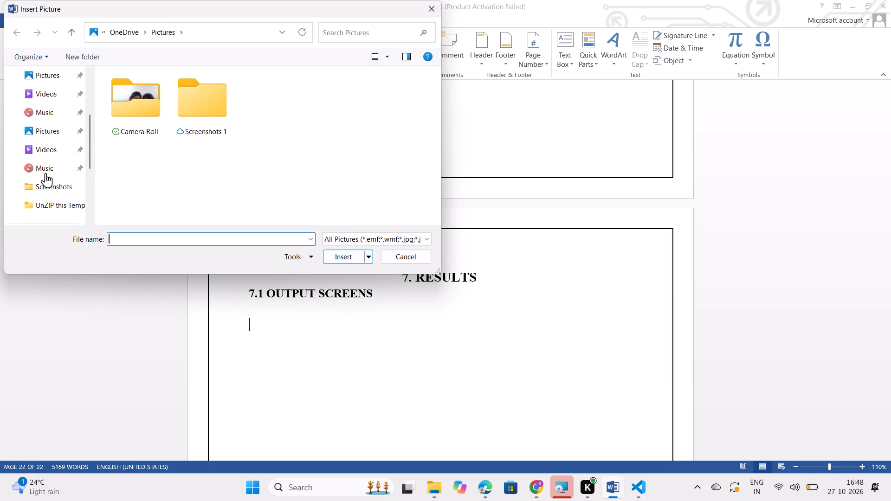
{"action": "scroll", "coordinate": [45, 173], "scroll_direction": "up", "scroll_amount": 2}
{"action": "scroll", "coordinate": [45, 191], "scroll_direction": "down", "scroll_amount": 1}
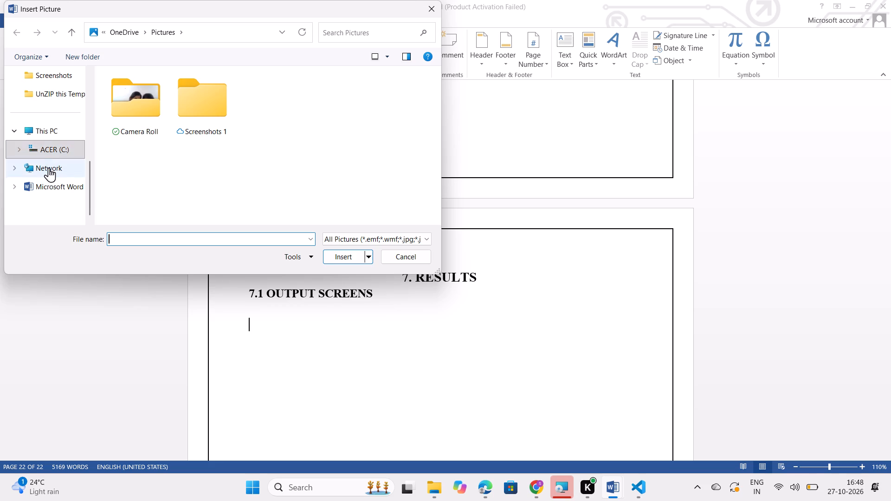
{"action": "scroll", "coordinate": [52, 144], "scroll_direction": "up", "scroll_amount": 2}
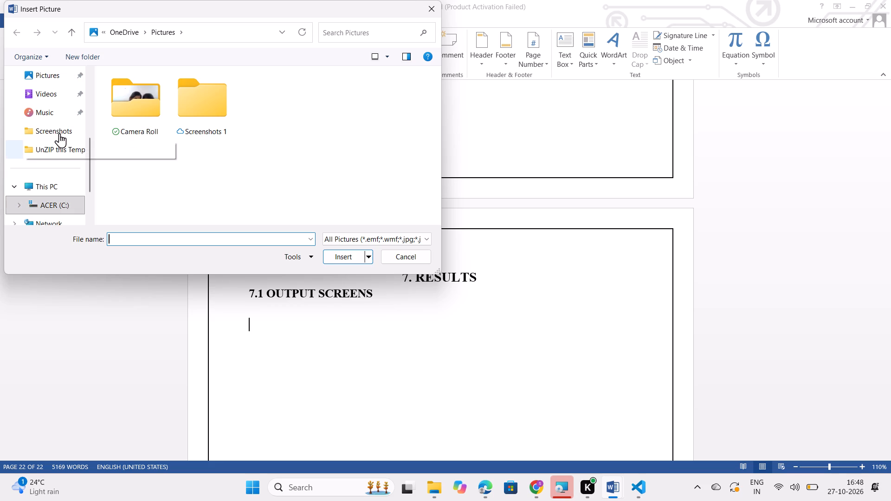
{"action": "left_click", "coordinate": [59, 133]}
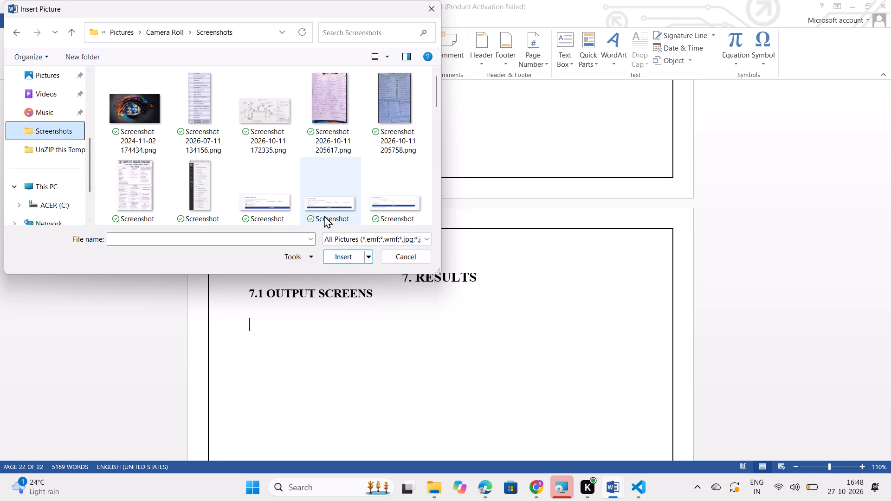
{"action": "scroll", "coordinate": [324, 215], "scroll_direction": "down", "scroll_amount": 14}
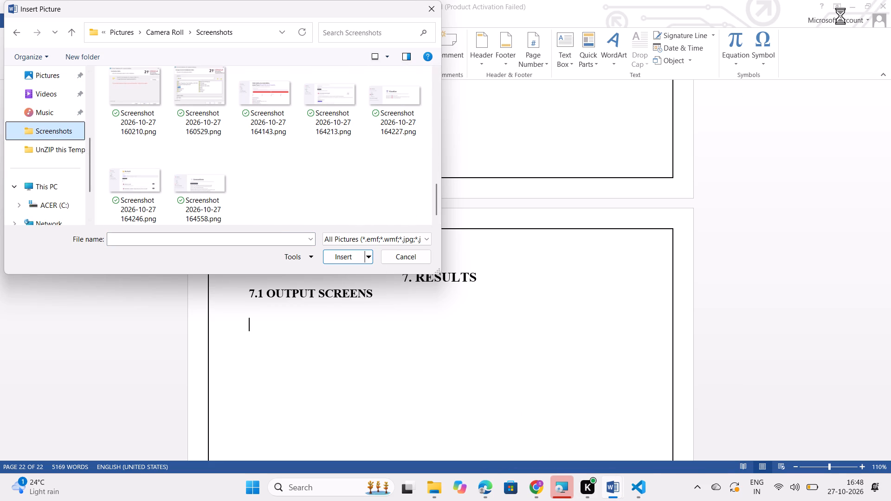
{"action": "scroll", "coordinate": [313, 153], "scroll_direction": "up", "scroll_amount": 2}
{"action": "scroll", "coordinate": [305, 151], "scroll_direction": "down", "scroll_amount": 6}
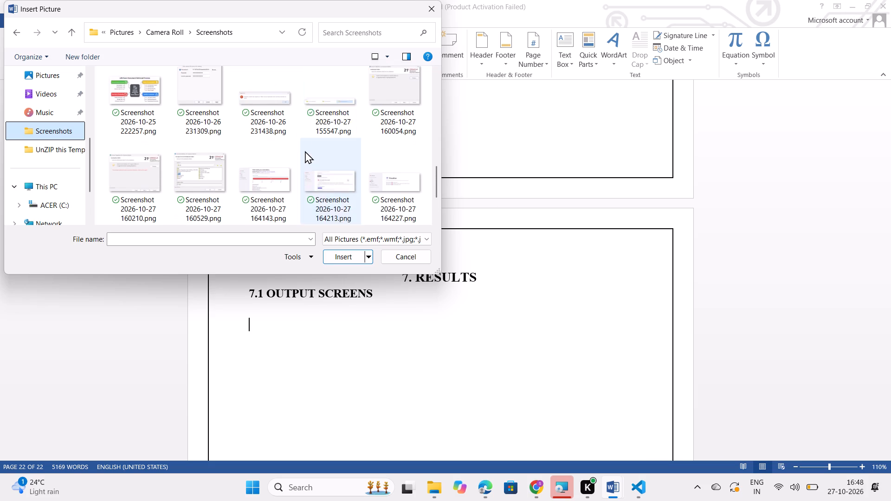
{"action": "scroll", "coordinate": [305, 151], "scroll_direction": "down", "scroll_amount": 4}
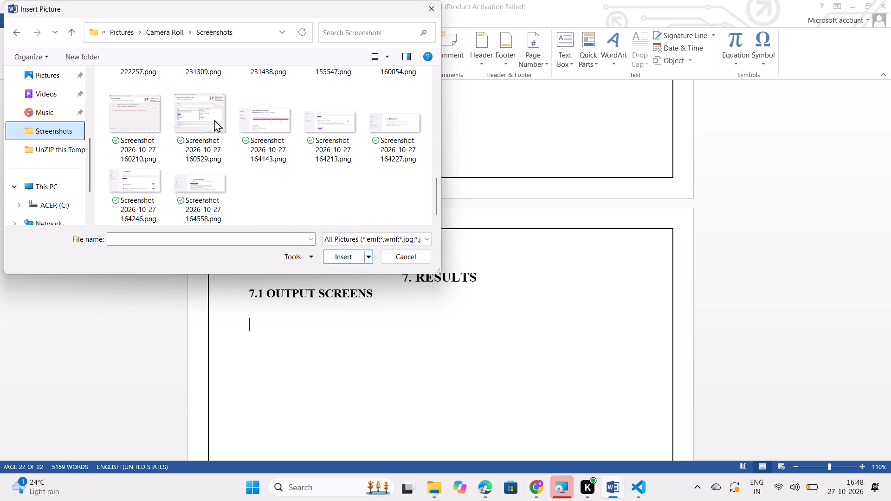
{"action": "left_click", "coordinate": [257, 121]}
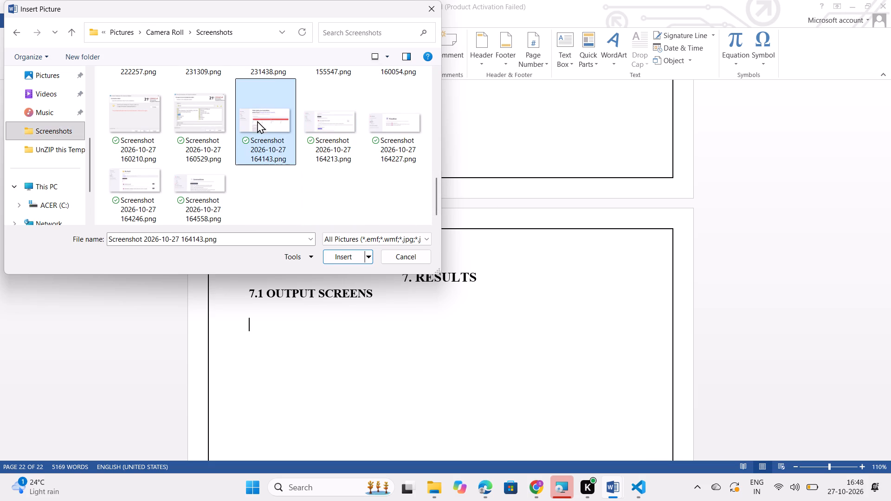
{"action": "left_click", "coordinate": [353, 258]}
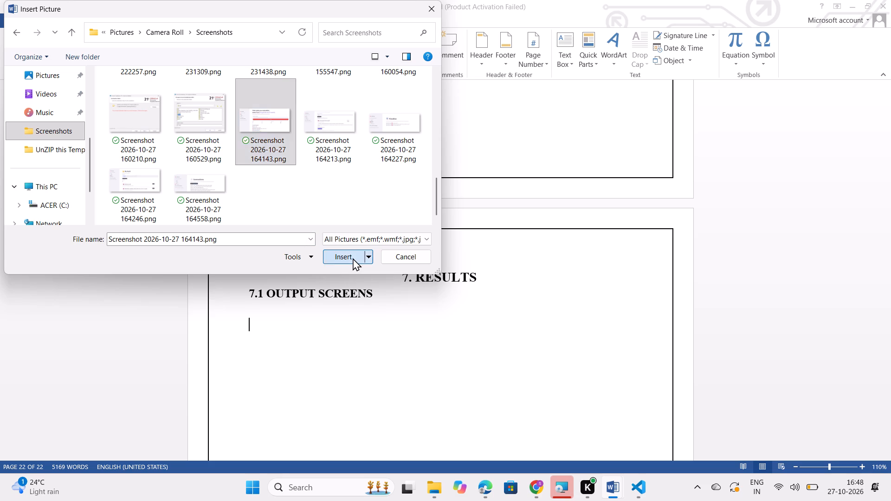
{"action": "scroll", "coordinate": [420, 336], "scroll_direction": "down", "scroll_amount": 3}
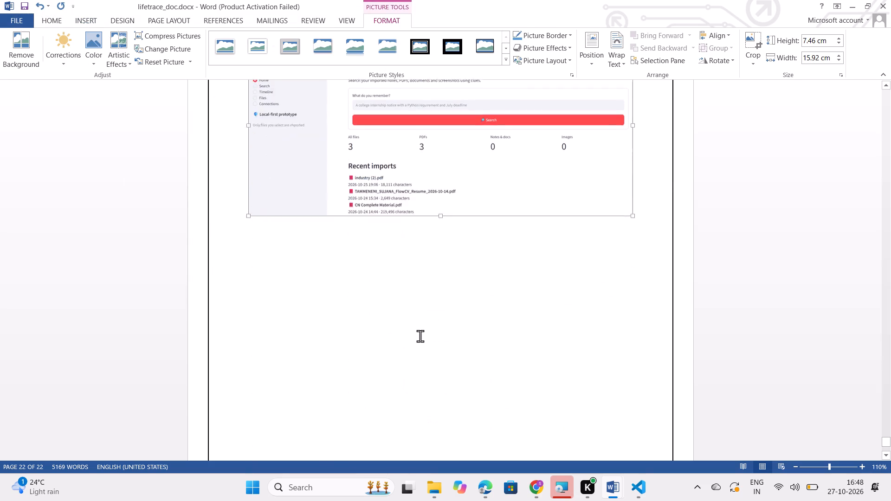
{"action": "scroll", "coordinate": [420, 336], "scroll_direction": "up", "scroll_amount": 2}
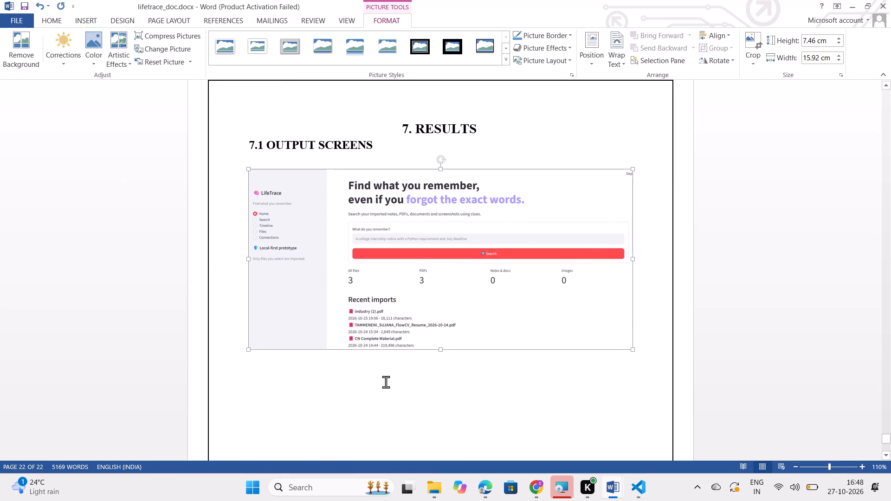
Start a caption line directly beneath the inserted LifeTrace home screenshot, indented by two tabs.
{"action": "left_click", "coordinate": [386, 382]}
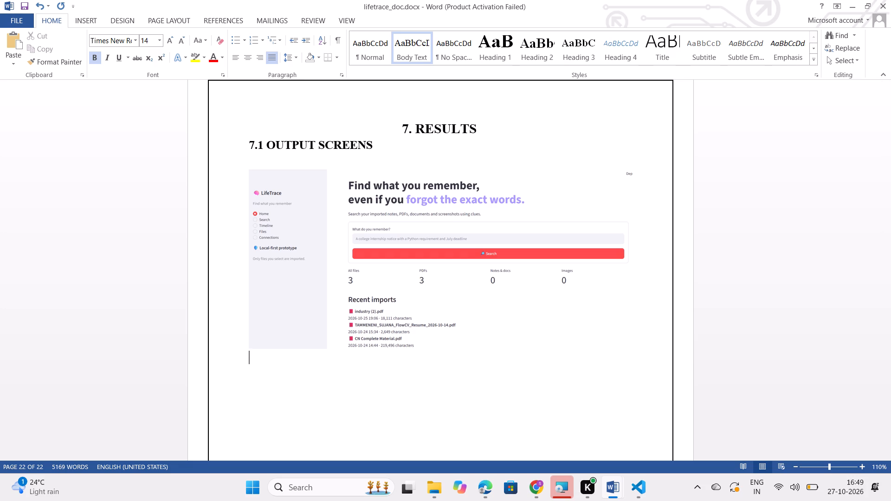
{"action": "type", "text": "``"}
{"action": "key", "text": "BackSpace"}
{"action": "key", "text": "BackSpace"}
{"action": "key", "text": "Tab"}
{"action": "key", "text": "Tab"}
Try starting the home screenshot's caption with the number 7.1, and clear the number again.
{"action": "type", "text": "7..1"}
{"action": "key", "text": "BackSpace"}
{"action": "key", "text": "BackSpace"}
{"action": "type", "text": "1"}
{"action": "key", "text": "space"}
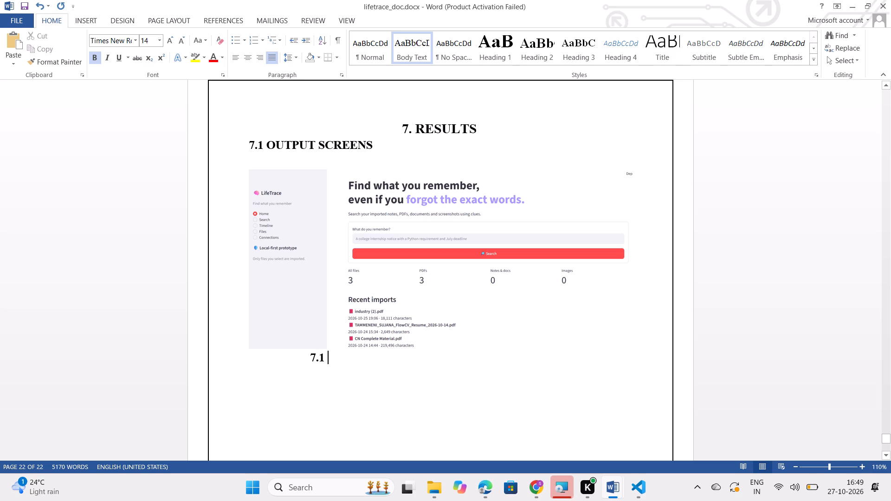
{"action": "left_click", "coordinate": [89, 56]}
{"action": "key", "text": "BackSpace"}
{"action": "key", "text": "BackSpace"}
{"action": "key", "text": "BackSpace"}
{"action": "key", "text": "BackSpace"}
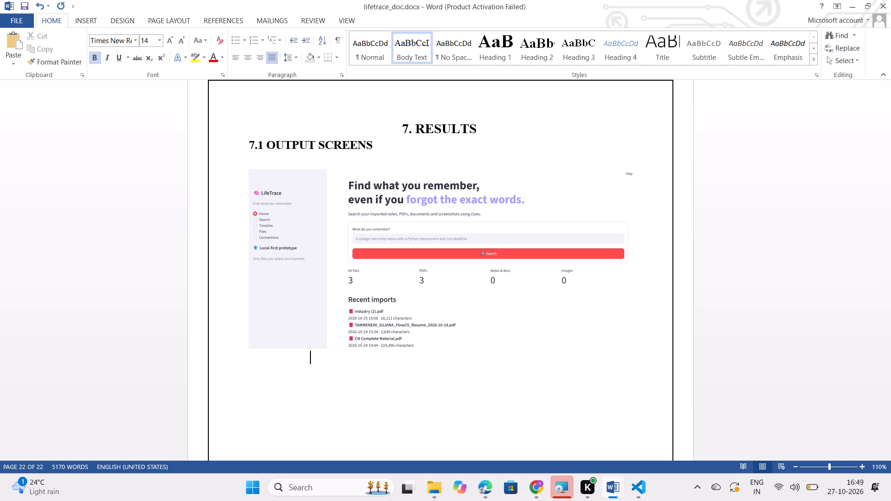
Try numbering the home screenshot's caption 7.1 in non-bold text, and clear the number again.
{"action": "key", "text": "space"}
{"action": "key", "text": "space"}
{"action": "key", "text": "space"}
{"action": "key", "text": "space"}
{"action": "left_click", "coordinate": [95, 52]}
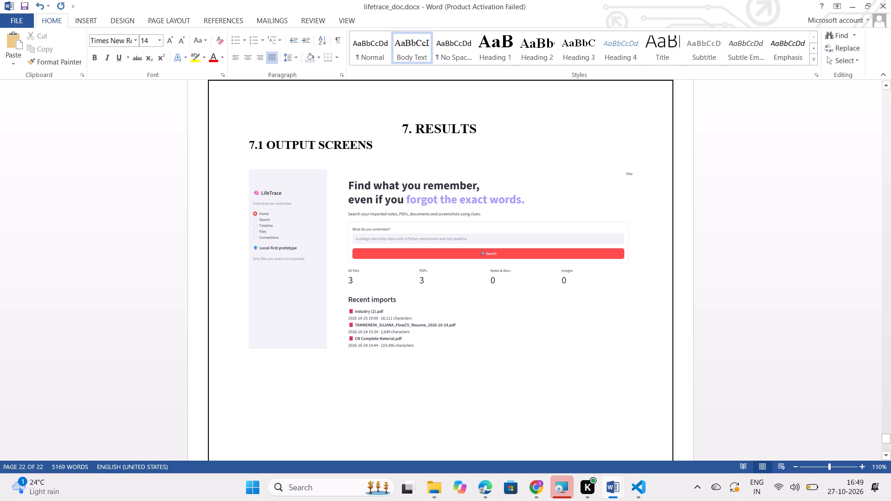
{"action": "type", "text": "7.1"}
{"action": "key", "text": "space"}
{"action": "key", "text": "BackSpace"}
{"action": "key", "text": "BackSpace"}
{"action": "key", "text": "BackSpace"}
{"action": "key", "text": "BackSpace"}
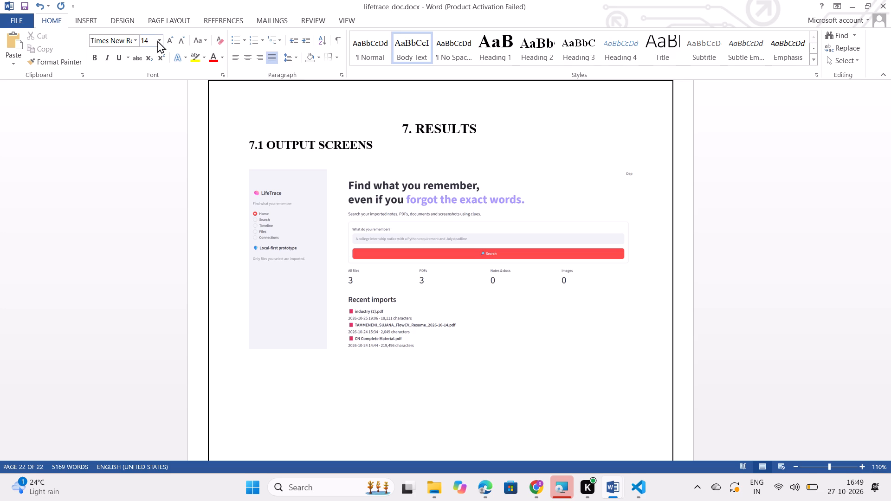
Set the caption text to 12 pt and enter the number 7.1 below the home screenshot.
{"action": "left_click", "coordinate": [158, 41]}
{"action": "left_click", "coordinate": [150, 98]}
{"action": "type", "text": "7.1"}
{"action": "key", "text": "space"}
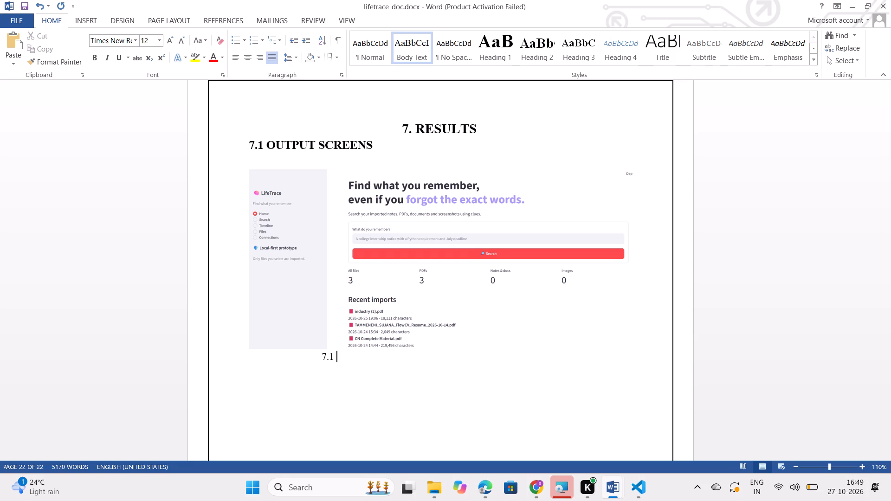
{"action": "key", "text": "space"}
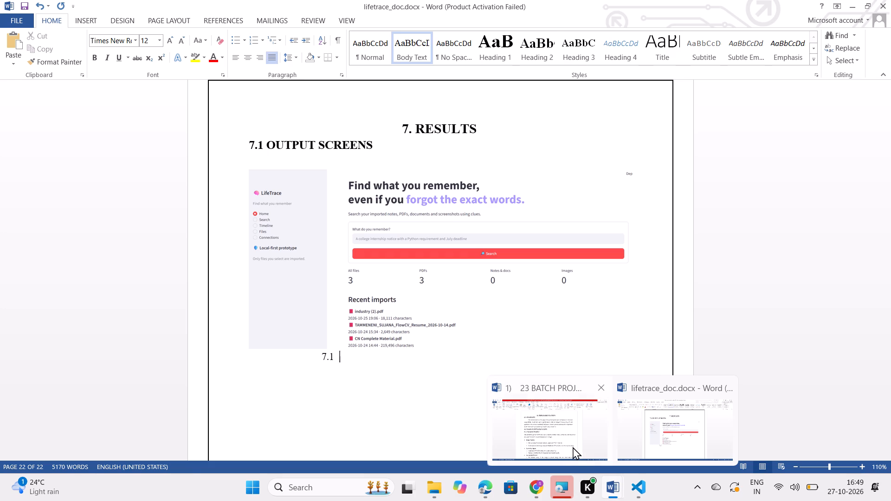
In the reference report, examine how the figures in section 7.1 OUTPUT SCREENS are captioned and numbered.
{"action": "left_click", "coordinate": [568, 443]}
{"action": "scroll", "coordinate": [527, 289], "scroll_direction": "up", "scroll_amount": 5}
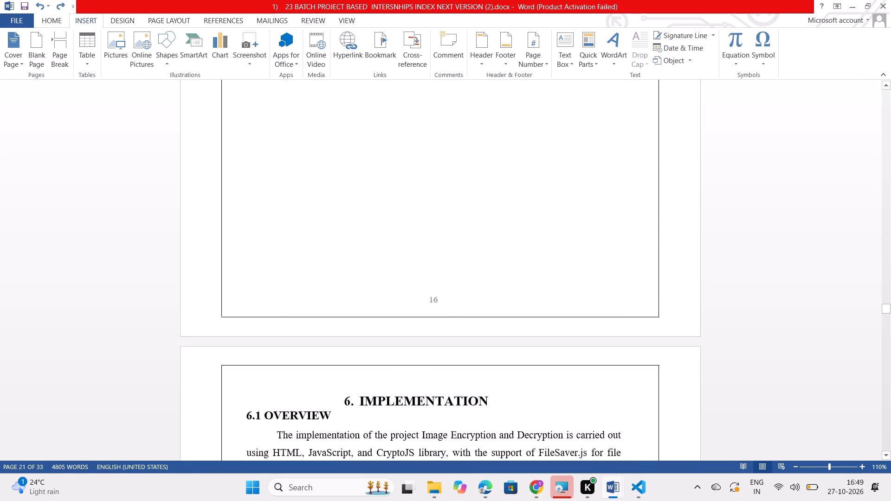
{"action": "scroll", "coordinate": [527, 289], "scroll_direction": "up", "scroll_amount": 15}
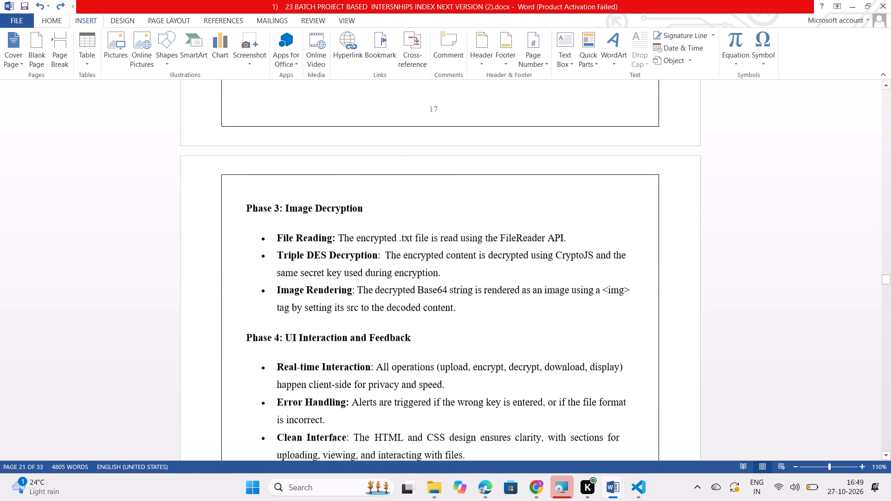
{"action": "scroll", "coordinate": [527, 289], "scroll_direction": "up", "scroll_amount": 11}
{"action": "scroll", "coordinate": [527, 289], "scroll_direction": "down", "scroll_amount": 9}
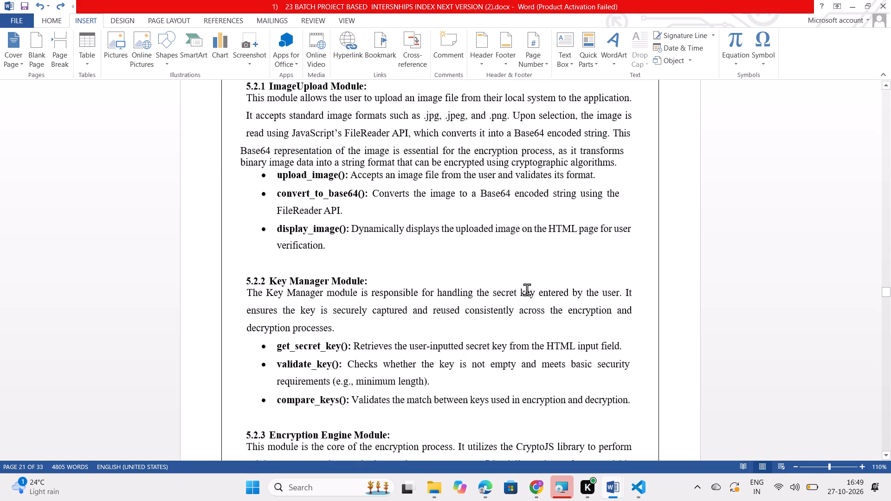
{"action": "scroll", "coordinate": [527, 289], "scroll_direction": "down", "scroll_amount": 9}
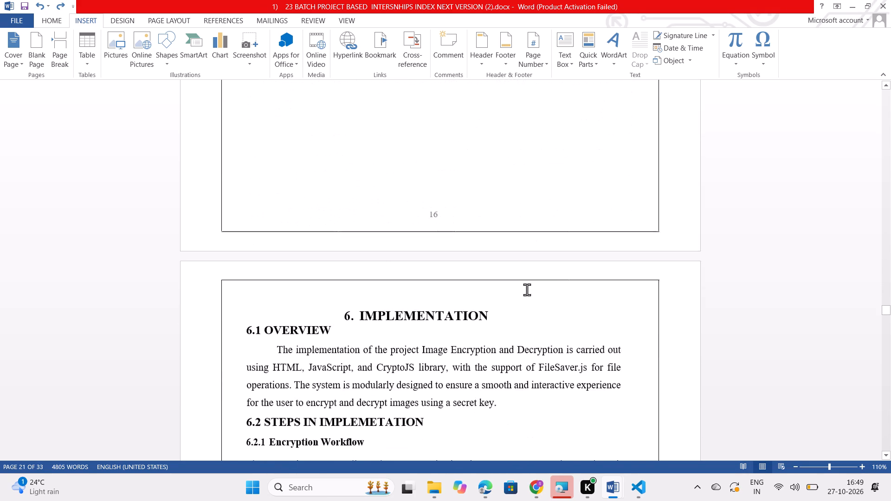
{"action": "scroll", "coordinate": [527, 289], "scroll_direction": "down", "scroll_amount": 10}
{"action": "scroll", "coordinate": [527, 289], "scroll_direction": "up", "scroll_amount": 2}
{"action": "scroll", "coordinate": [527, 289], "scroll_direction": "down", "scroll_amount": 8}
{"action": "scroll", "coordinate": [527, 289], "scroll_direction": "down", "scroll_amount": 18}
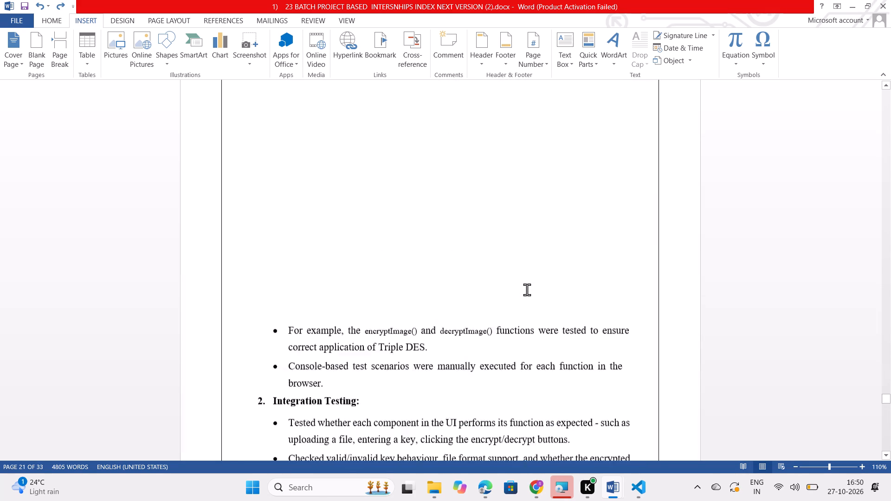
{"action": "scroll", "coordinate": [527, 289], "scroll_direction": "down", "scroll_amount": 12}
{"action": "scroll", "coordinate": [527, 289], "scroll_direction": "up", "scroll_amount": 14}
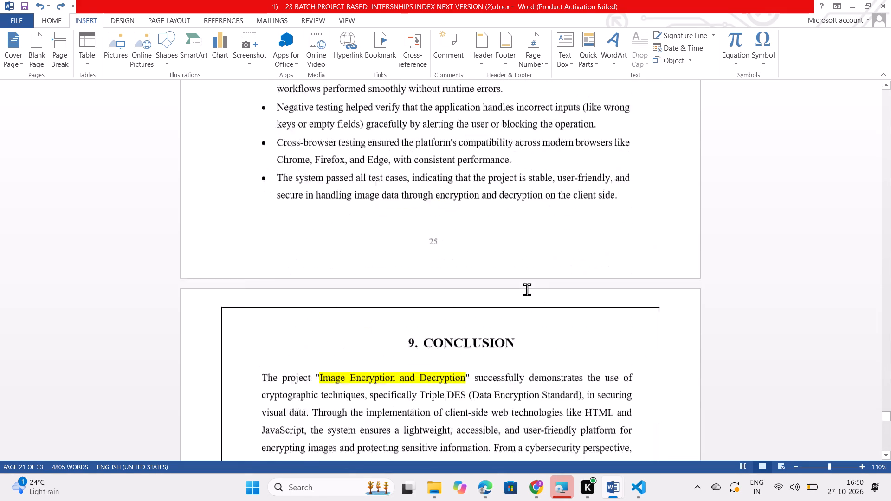
{"action": "scroll", "coordinate": [527, 289], "scroll_direction": "up", "scroll_amount": 10}
{"action": "scroll", "coordinate": [527, 289], "scroll_direction": "right", "scroll_amount": 1}
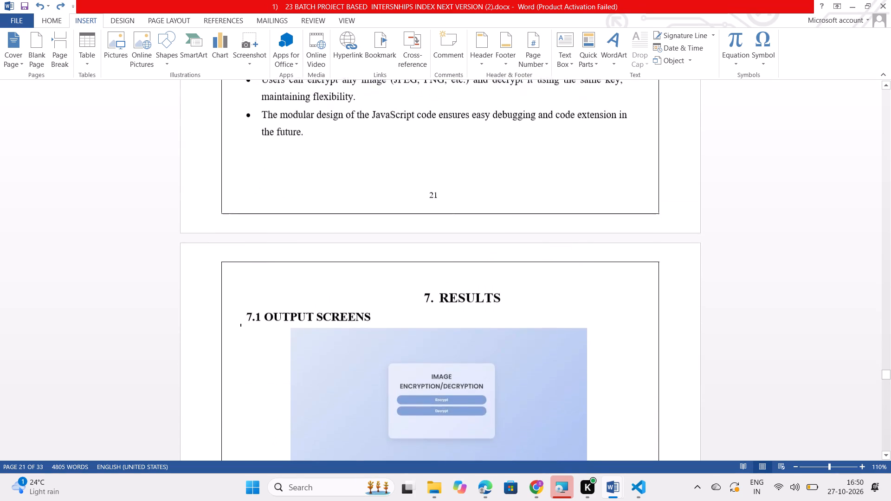
{"action": "scroll", "coordinate": [527, 289], "scroll_direction": "right", "scroll_amount": 1}
{"action": "scroll", "coordinate": [527, 289], "scroll_direction": "up", "scroll_amount": 2}
{"action": "scroll", "coordinate": [527, 289], "scroll_direction": "right", "scroll_amount": 1}
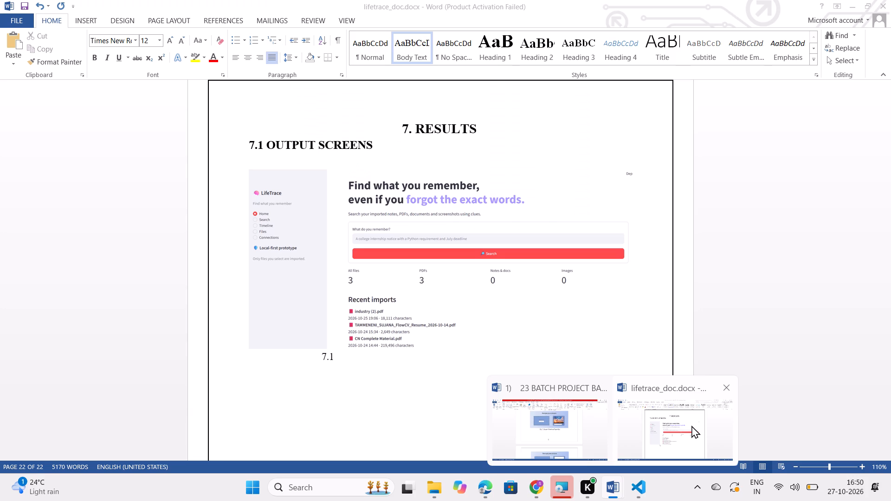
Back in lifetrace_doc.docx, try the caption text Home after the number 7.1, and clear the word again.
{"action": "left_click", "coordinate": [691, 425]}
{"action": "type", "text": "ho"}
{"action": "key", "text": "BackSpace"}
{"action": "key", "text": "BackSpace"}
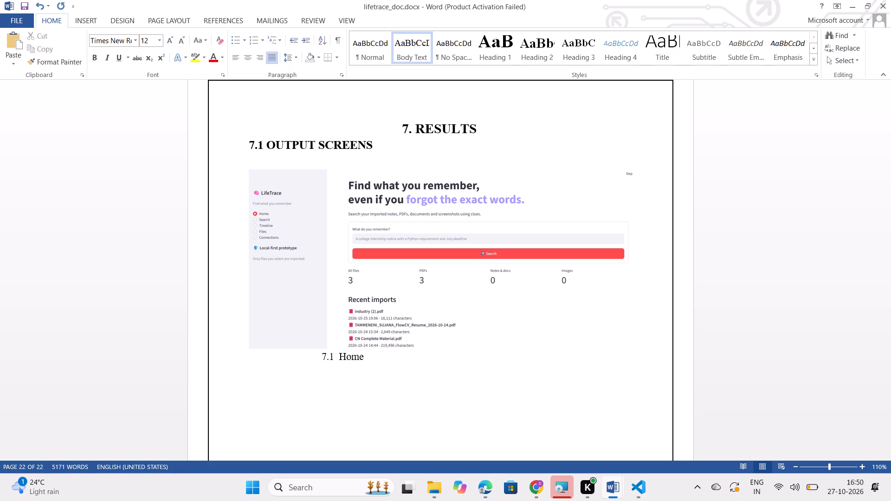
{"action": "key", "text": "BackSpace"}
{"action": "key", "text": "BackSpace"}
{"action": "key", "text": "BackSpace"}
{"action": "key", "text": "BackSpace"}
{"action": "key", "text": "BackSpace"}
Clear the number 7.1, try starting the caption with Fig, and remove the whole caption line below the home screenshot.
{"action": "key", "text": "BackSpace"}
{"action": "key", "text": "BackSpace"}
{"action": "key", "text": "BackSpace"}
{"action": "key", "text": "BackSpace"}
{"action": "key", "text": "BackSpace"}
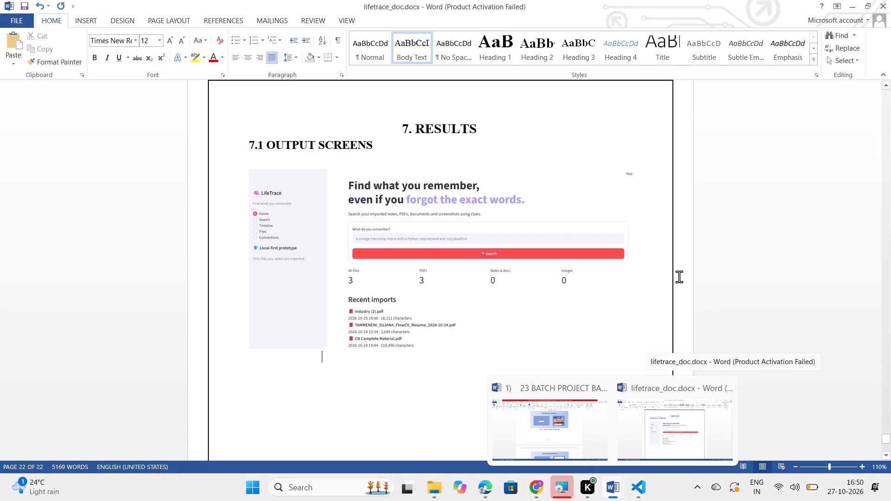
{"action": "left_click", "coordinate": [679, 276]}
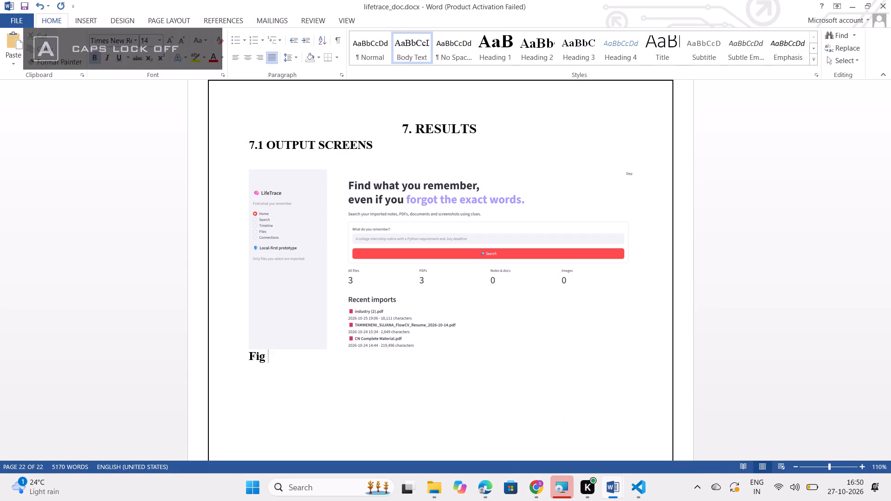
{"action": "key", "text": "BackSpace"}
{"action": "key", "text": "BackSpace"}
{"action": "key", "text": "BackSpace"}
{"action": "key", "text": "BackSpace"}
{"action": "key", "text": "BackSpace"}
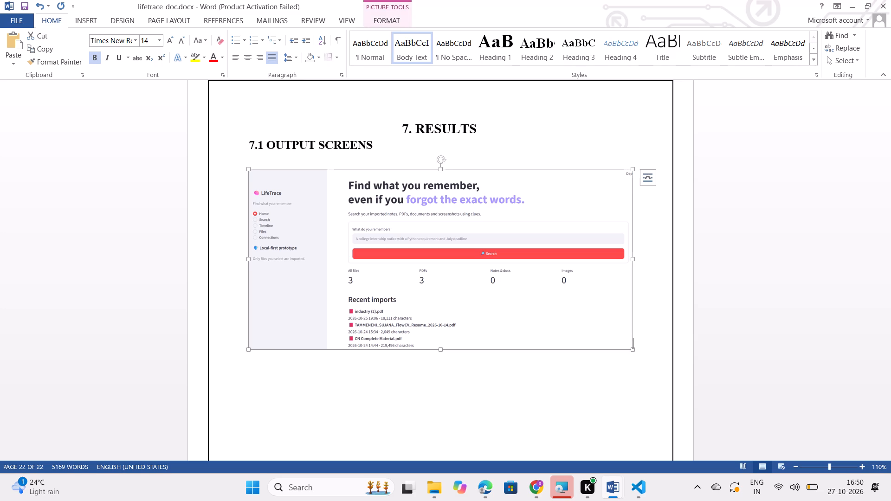
Start a non-bold 12 pt caption line below the home screenshot, indented by two tabs and beginning with "Fig. 7.1".
{"action": "key", "text": "Return"}
{"action": "key", "text": "Tab"}
{"action": "key", "text": "Tab"}
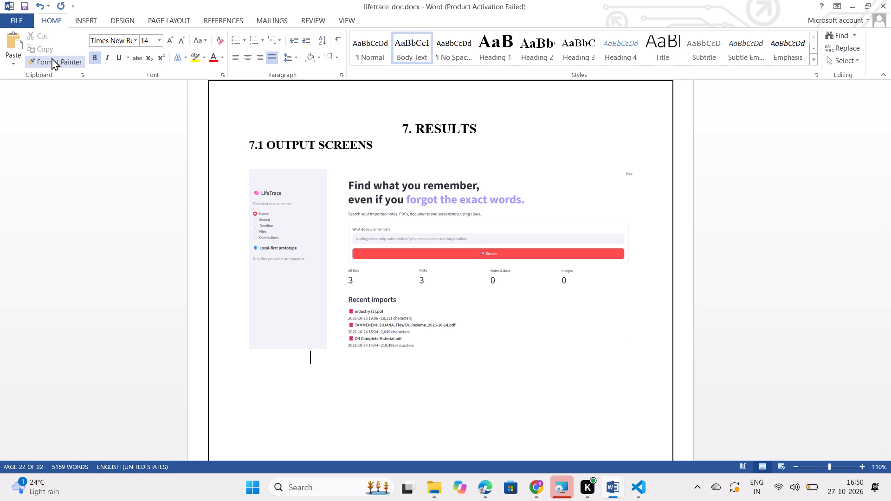
{"action": "left_click", "coordinate": [94, 60]}
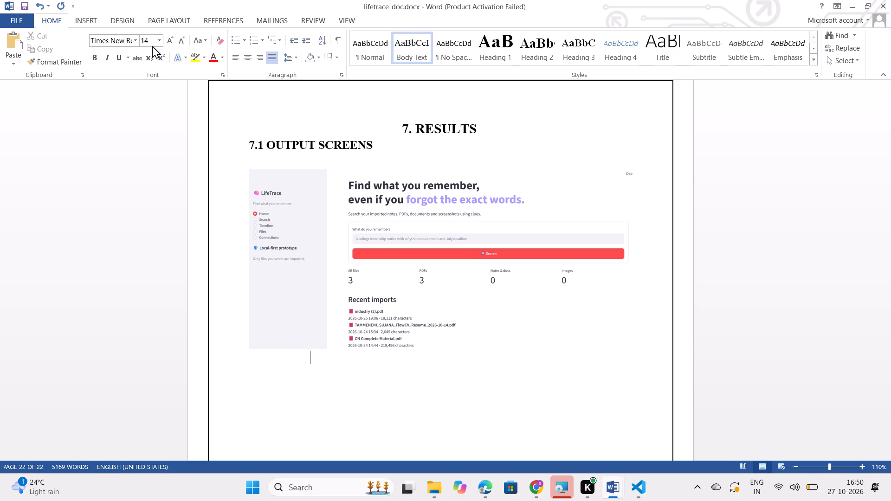
{"action": "left_click", "coordinate": [154, 43]}
{"action": "left_click", "coordinate": [155, 43]}
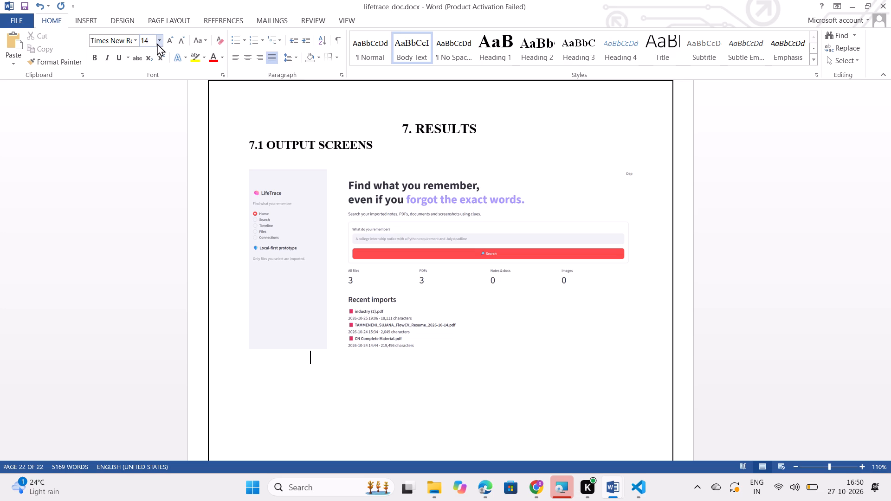
{"action": "left_click", "coordinate": [158, 42]}
{"action": "left_click", "coordinate": [148, 95]}
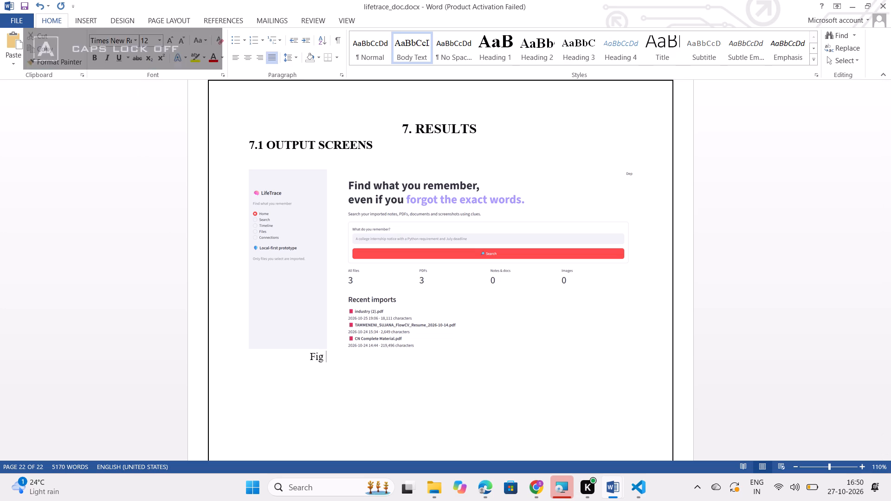
{"action": "key", "text": "BackSpace"}
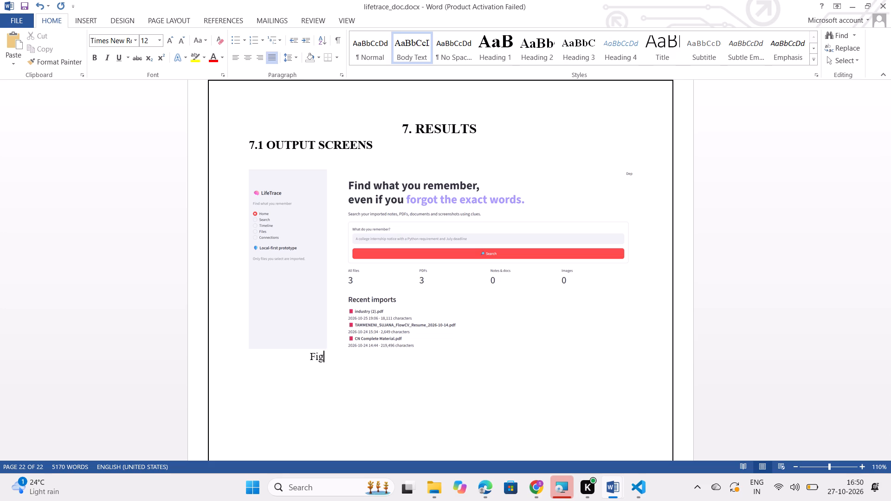
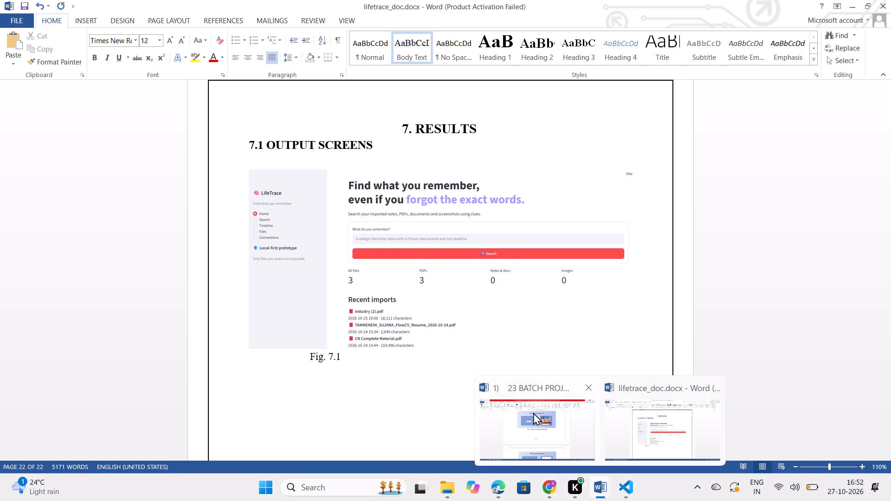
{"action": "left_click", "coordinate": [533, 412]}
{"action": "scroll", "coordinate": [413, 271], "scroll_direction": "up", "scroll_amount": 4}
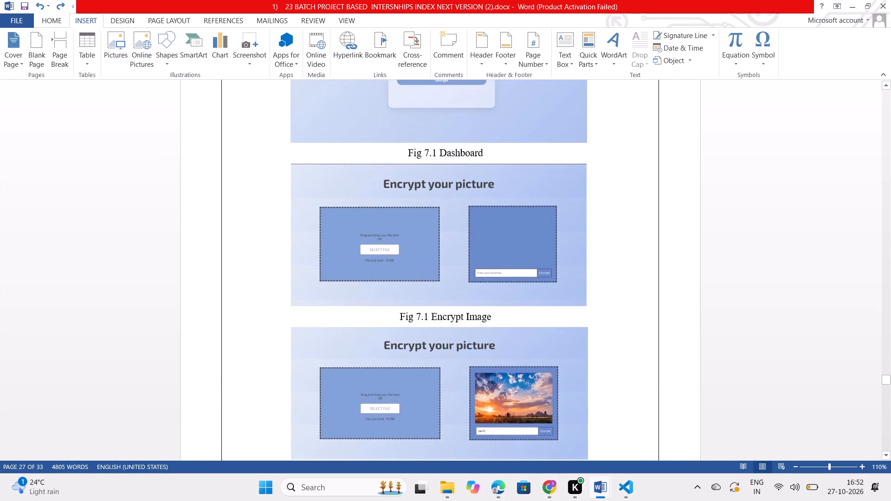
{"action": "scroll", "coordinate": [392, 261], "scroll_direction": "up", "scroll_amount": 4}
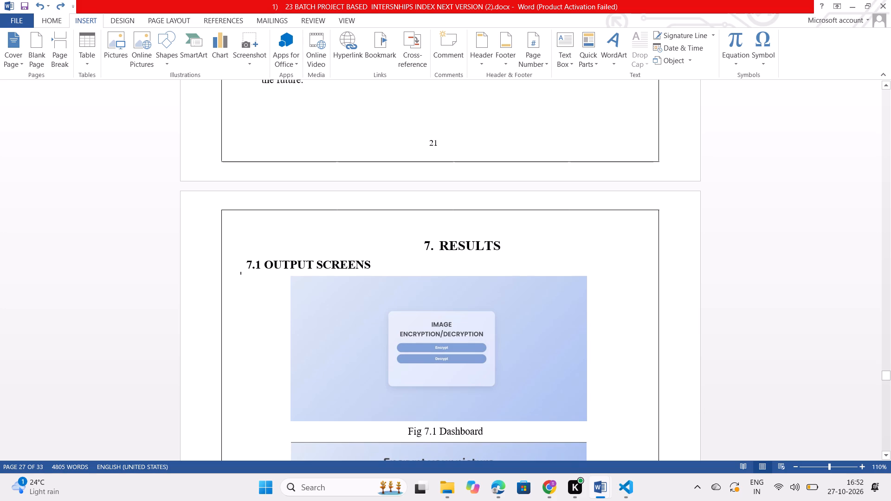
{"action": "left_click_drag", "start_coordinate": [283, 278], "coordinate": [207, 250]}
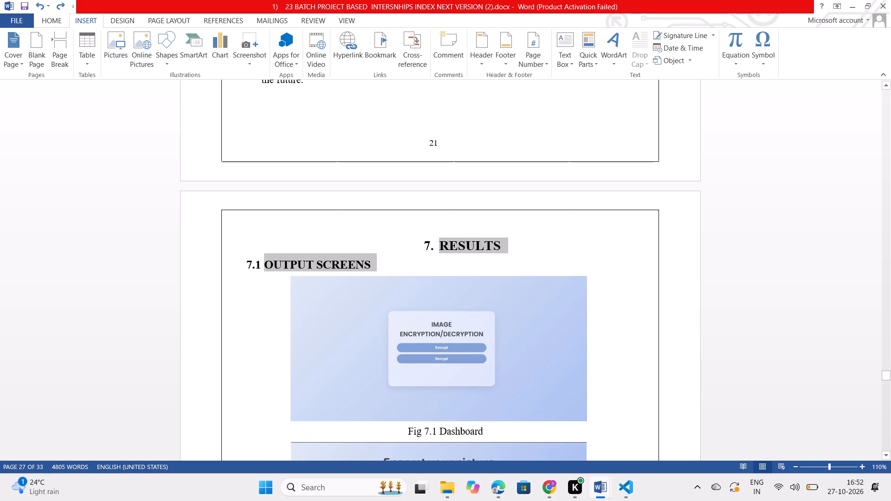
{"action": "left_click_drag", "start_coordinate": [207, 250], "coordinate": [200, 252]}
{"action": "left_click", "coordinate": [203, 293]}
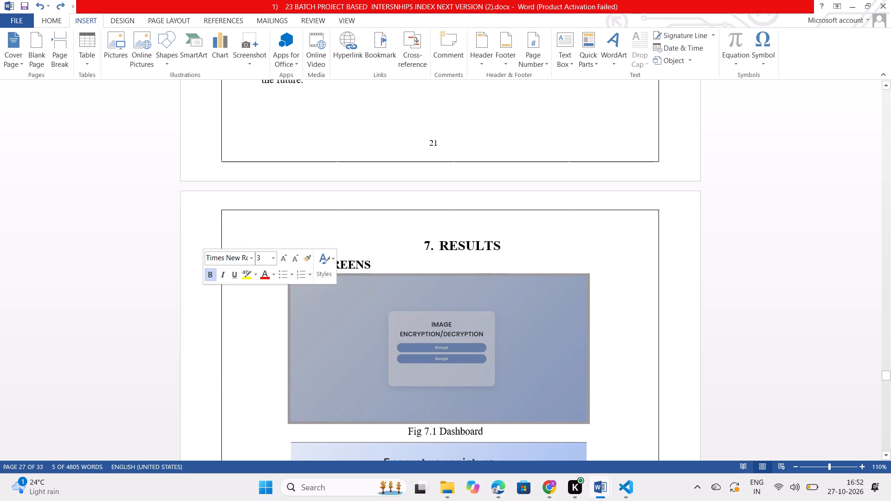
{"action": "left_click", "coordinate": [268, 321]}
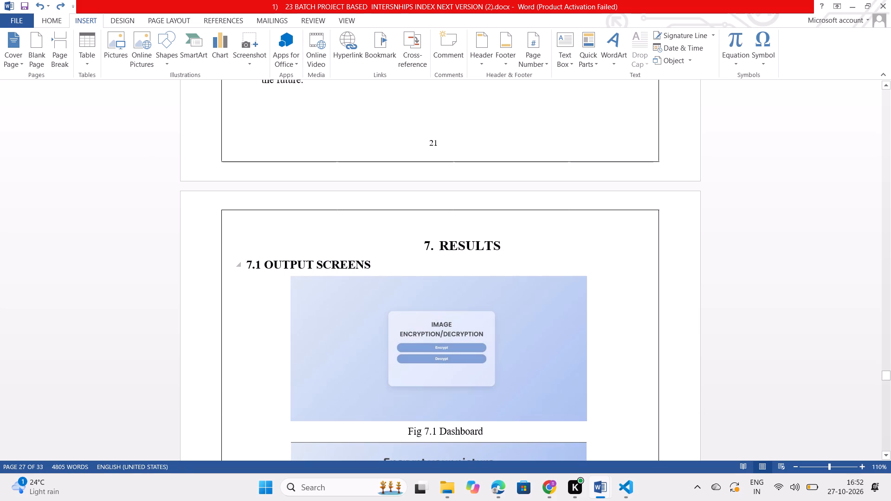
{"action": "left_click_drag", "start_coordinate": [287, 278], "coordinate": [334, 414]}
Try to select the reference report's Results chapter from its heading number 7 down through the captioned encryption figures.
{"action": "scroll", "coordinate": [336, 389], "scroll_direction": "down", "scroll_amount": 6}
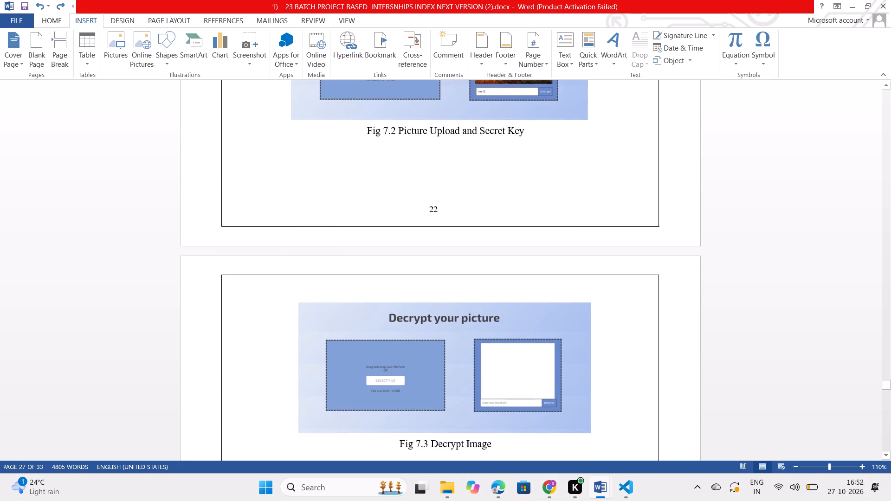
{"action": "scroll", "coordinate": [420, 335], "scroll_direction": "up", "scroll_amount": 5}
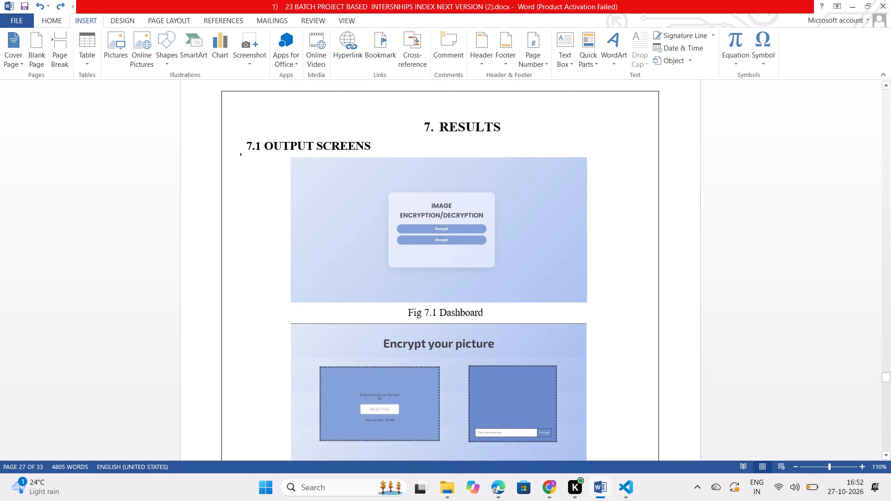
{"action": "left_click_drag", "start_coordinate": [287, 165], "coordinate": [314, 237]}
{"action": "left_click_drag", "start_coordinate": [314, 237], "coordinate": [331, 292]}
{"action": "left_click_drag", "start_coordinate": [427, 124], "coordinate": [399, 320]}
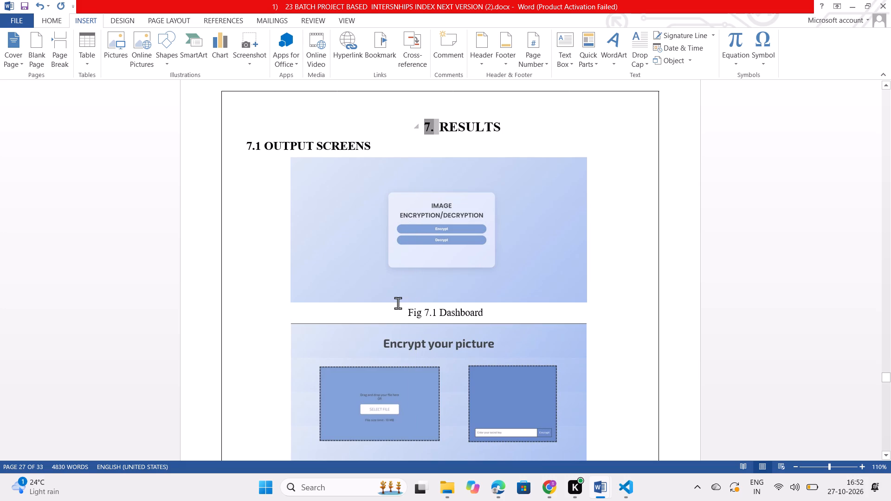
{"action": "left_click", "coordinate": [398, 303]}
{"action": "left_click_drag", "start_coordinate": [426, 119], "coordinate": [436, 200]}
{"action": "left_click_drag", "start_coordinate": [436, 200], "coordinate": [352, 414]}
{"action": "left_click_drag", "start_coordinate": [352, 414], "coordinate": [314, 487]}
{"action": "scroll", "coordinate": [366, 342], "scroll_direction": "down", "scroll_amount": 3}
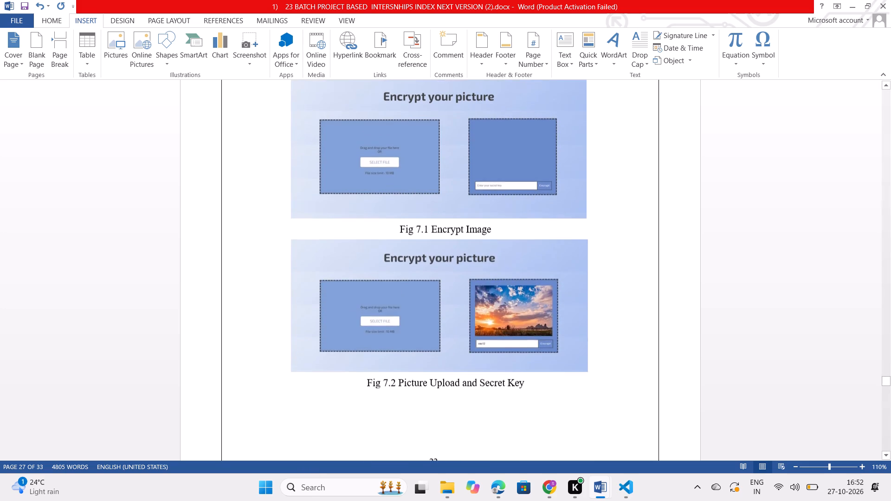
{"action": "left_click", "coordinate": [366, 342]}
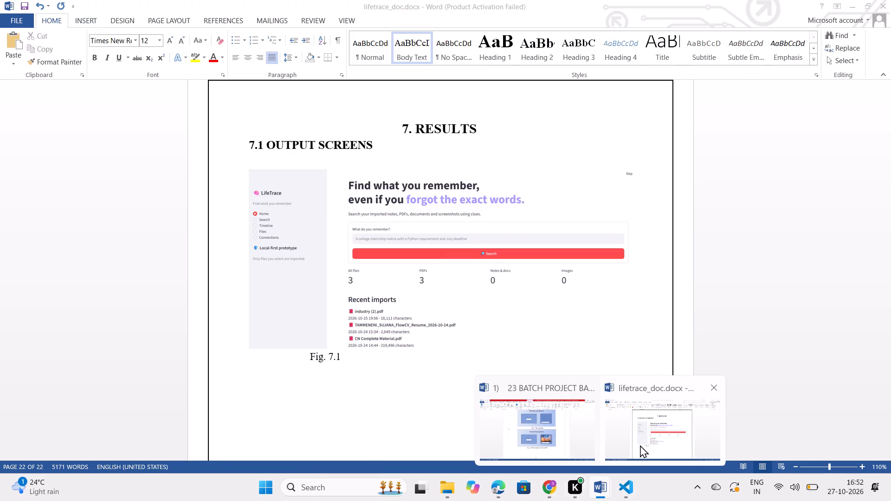
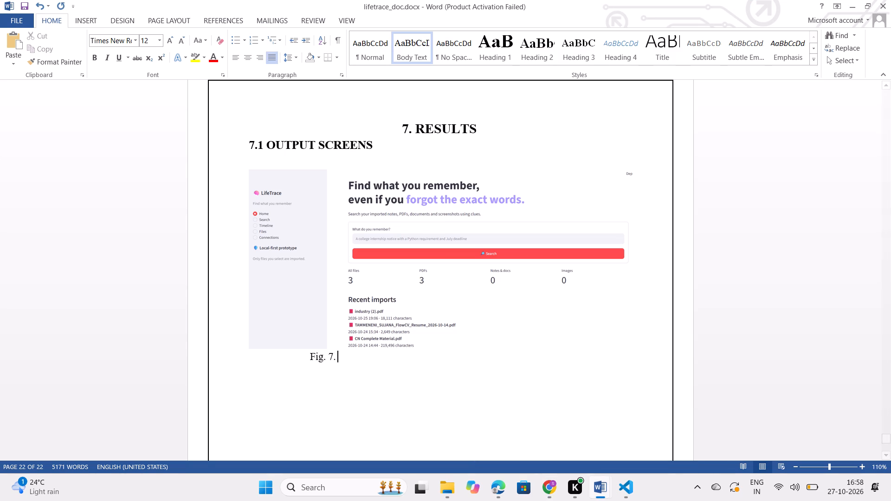
{"action": "key", "text": "BackSpace"}
{"action": "key", "text": "BackSpace"}
{"action": "key", "text": "BackSpace"}
{"action": "key", "text": "BackSpace"}
{"action": "key", "text": "BackSpace"}
{"action": "key", "text": "BackSpace"}
{"action": "key", "text": "BackSpace"}
{"action": "key", "text": "ctrl+v"}
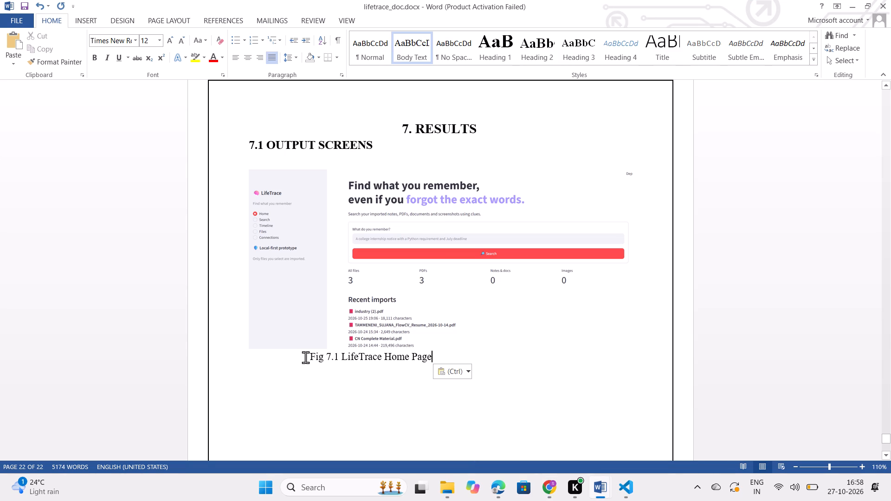
Shift the Fig 7.1 caption further toward the page centre by adding seven spaces before it.
{"action": "left_click", "coordinate": [305, 357]}
{"action": "key", "text": "space"}
{"action": "key", "text": "space"}
{"action": "key", "text": "space"}
{"action": "key", "text": "space"}
{"action": "key", "text": "space"}
{"action": "key", "text": "space"}
{"action": "key", "text": "space"}
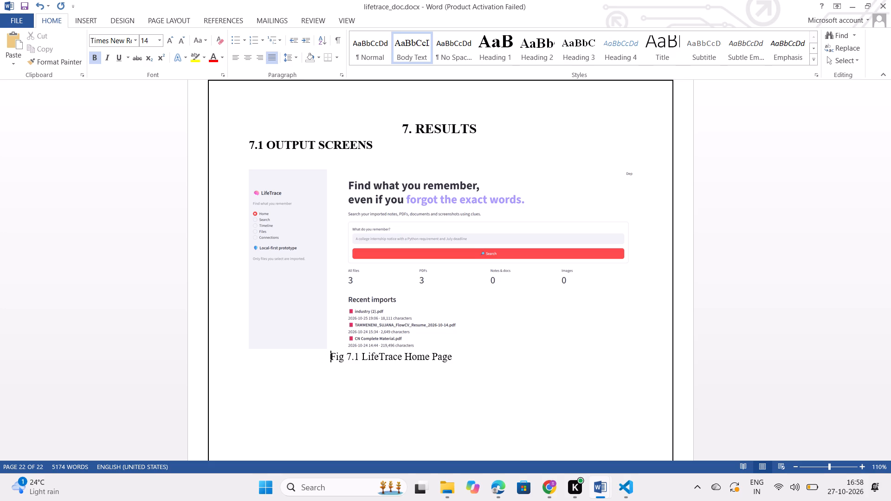
Insert the picture Screenshot 2026-10-27 164213.png on a new line below the Fig 7.1 caption.
{"action": "left_click", "coordinate": [466, 359]}
{"action": "key", "text": "Return"}
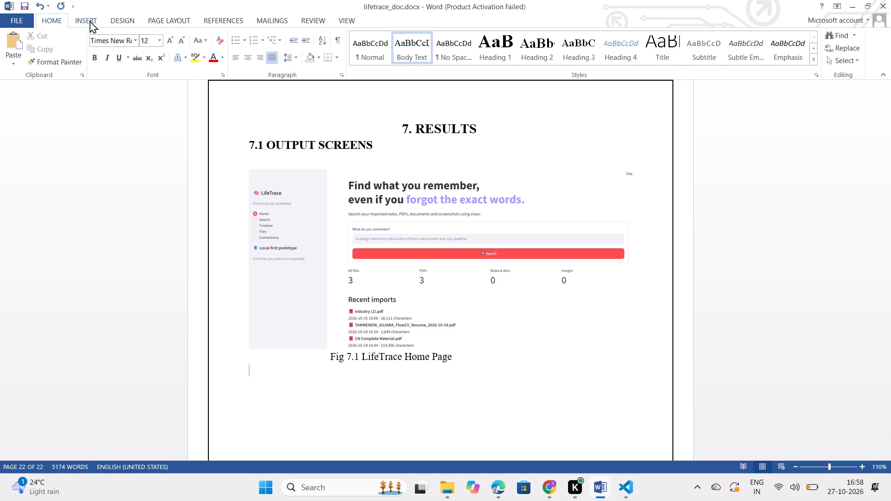
{"action": "left_click", "coordinate": [89, 20]}
{"action": "left_click", "coordinate": [113, 46]}
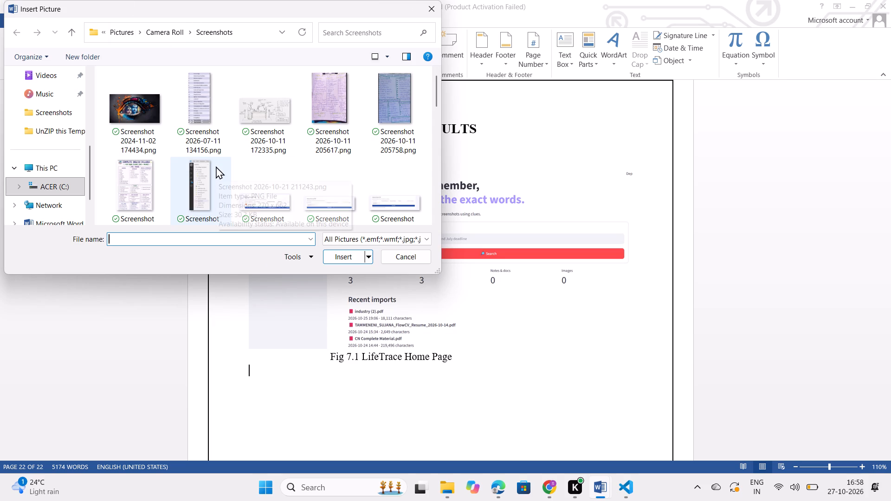
{"action": "scroll", "coordinate": [216, 166], "scroll_direction": "down", "scroll_amount": 2, "text": "ctrl"}
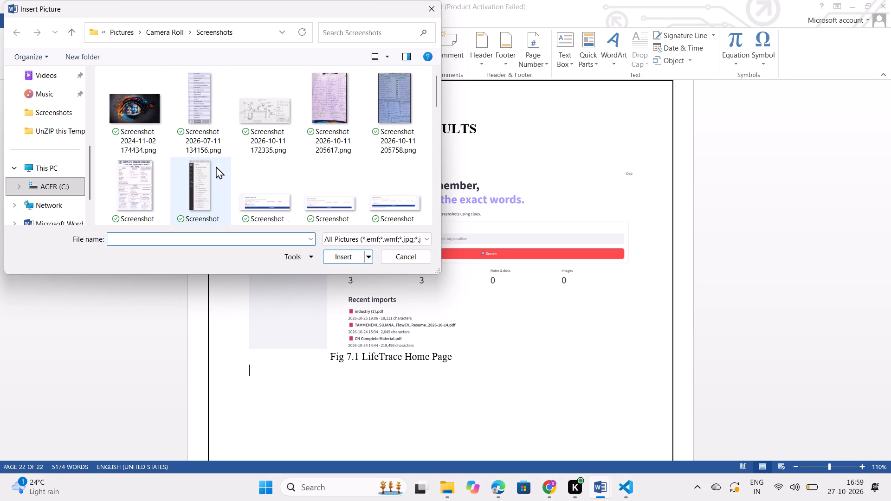
{"action": "scroll", "coordinate": [249, 177], "scroll_direction": "down", "scroll_amount": 8}
{"action": "scroll", "coordinate": [249, 177], "scroll_direction": "up", "scroll_amount": 3}
{"action": "scroll", "coordinate": [249, 177], "scroll_direction": "down", "scroll_amount": 9}
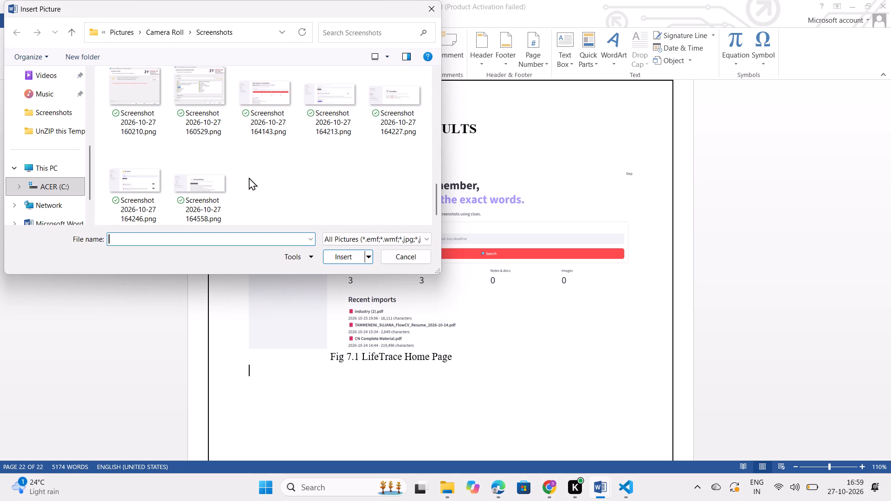
{"action": "left_click", "coordinate": [325, 92]}
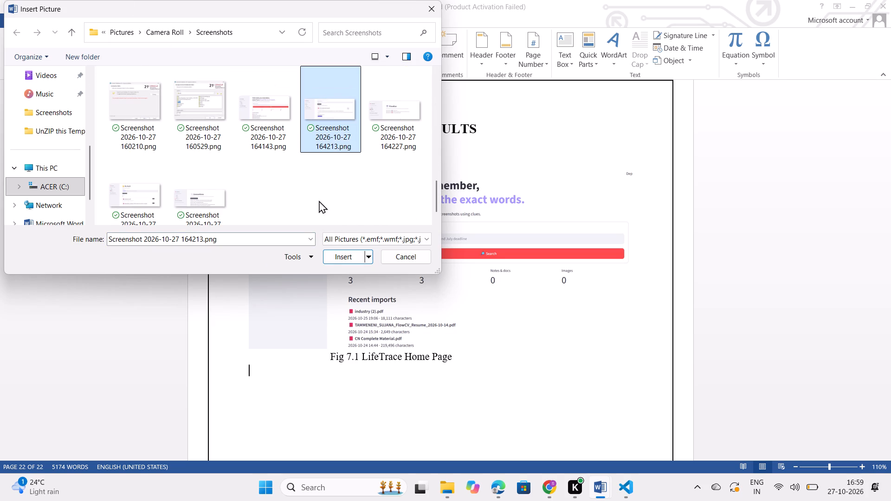
{"action": "left_click", "coordinate": [342, 252]}
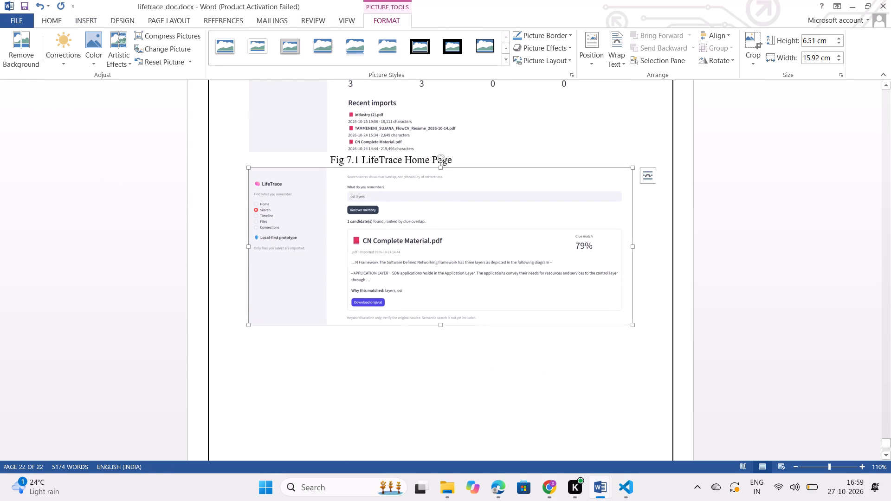
Add a blank line below the Fig 7.1 caption and another between the home page screenshot and that caption.
{"action": "left_click", "coordinate": [473, 159]}
{"action": "key", "text": "Return"}
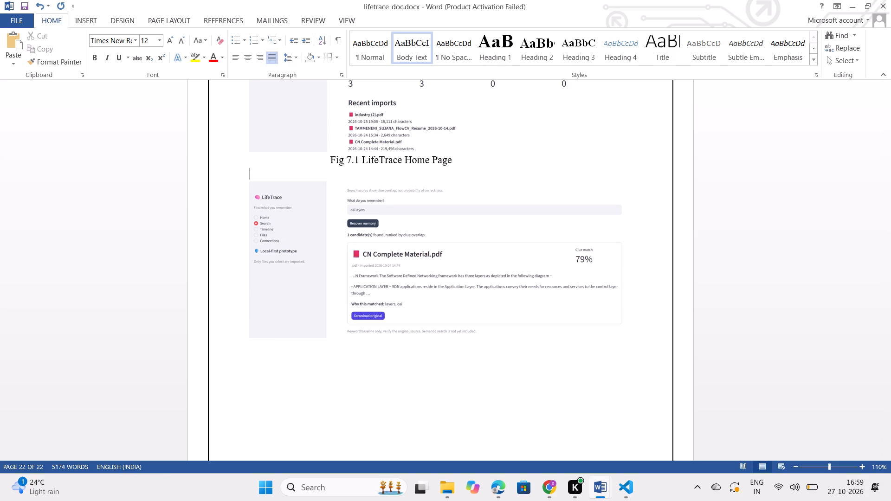
{"action": "scroll", "coordinate": [644, 327], "scroll_direction": "up", "scroll_amount": 1}
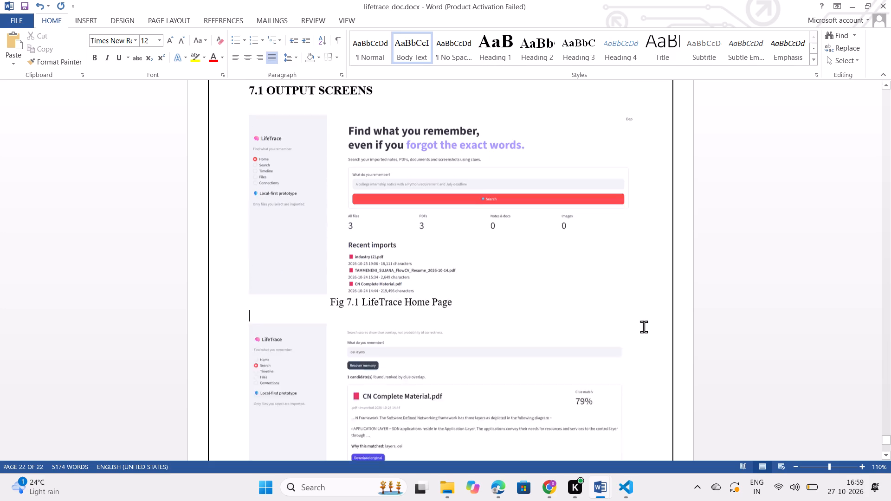
{"action": "scroll", "coordinate": [644, 327], "scroll_direction": "up", "scroll_amount": 1}
{"action": "left_click", "coordinate": [652, 314]}
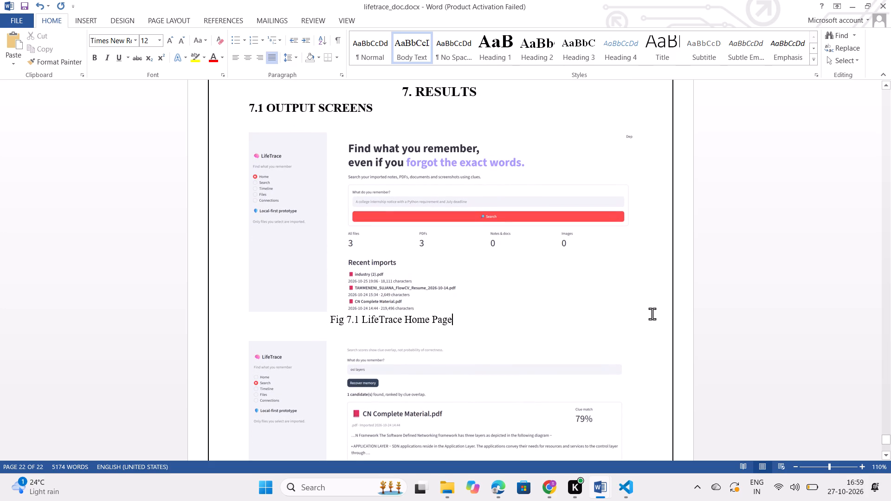
{"action": "left_click", "coordinate": [645, 308]}
{"action": "key", "text": "Return"}
Start a new line below the search screenshot and indent it by three tabs for its caption.
{"action": "scroll", "coordinate": [645, 308], "scroll_direction": "down", "scroll_amount": 2}
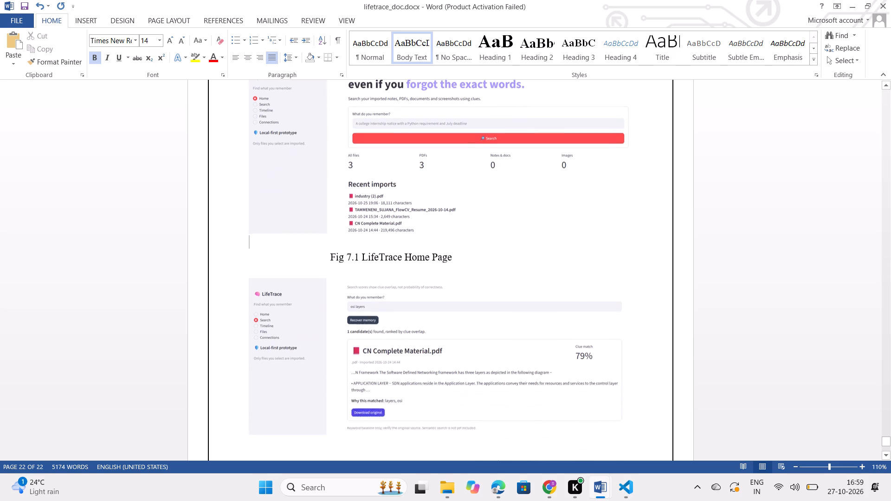
{"action": "scroll", "coordinate": [645, 308], "scroll_direction": "down", "scroll_amount": 1}
{"action": "left_click", "coordinate": [418, 381]}
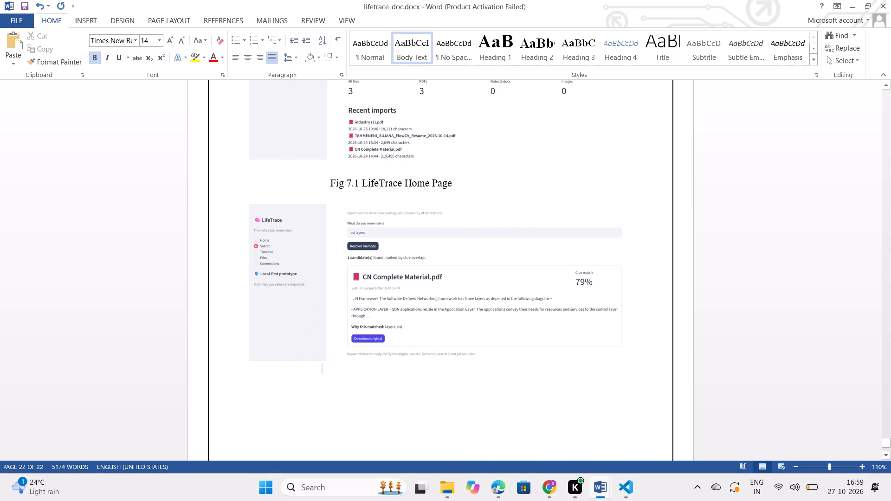
{"action": "left_click", "coordinate": [329, 175]}
{"action": "left_click", "coordinate": [414, 382]}
{"action": "key", "text": "Return"}
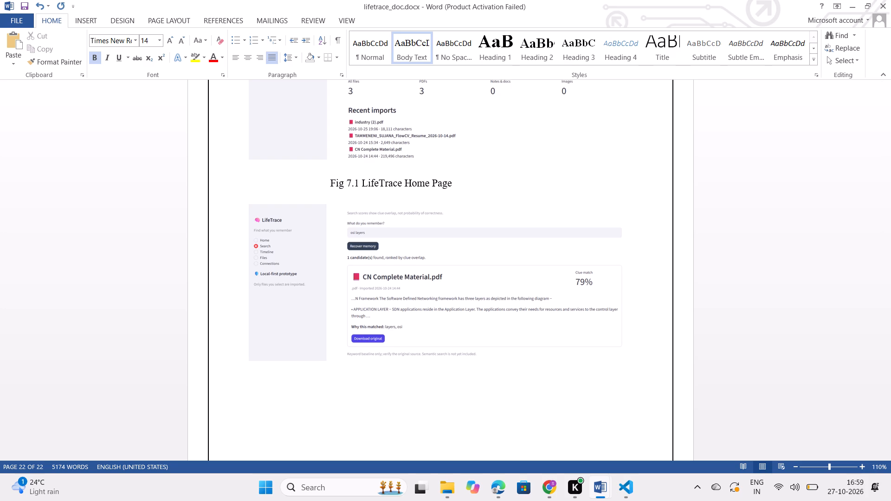
{"action": "key", "text": "Tab"}
{"action": "key", "text": "Tab"}
{"action": "key", "text": "Tab"}
{"action": "left_click", "coordinate": [633, 435]}
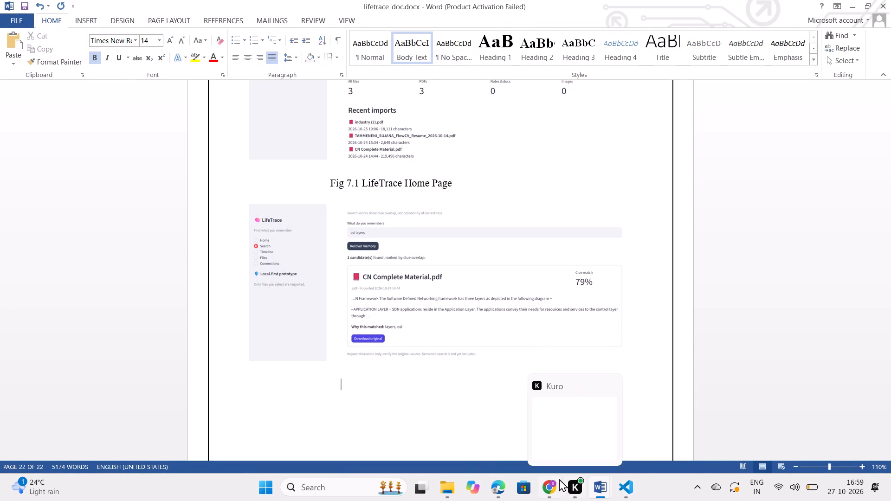
{"action": "left_click", "coordinate": [554, 445]}
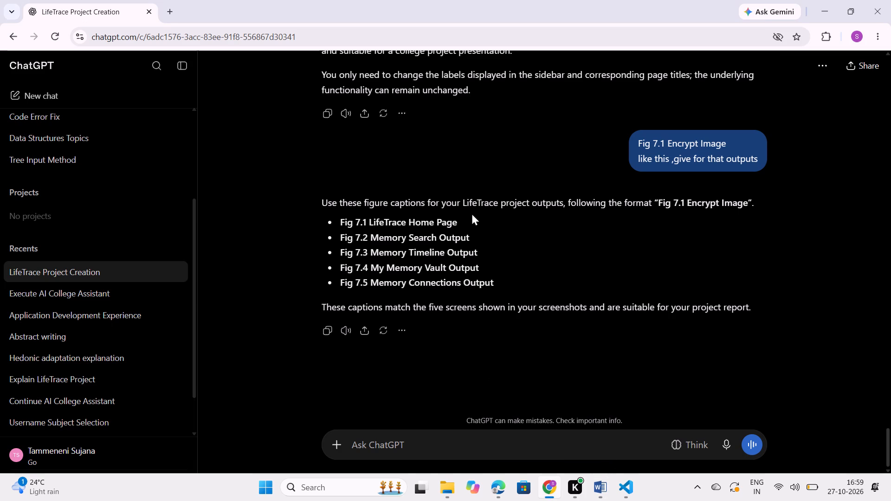
{"action": "left_click_drag", "start_coordinate": [473, 239], "coordinate": [395, 234]}
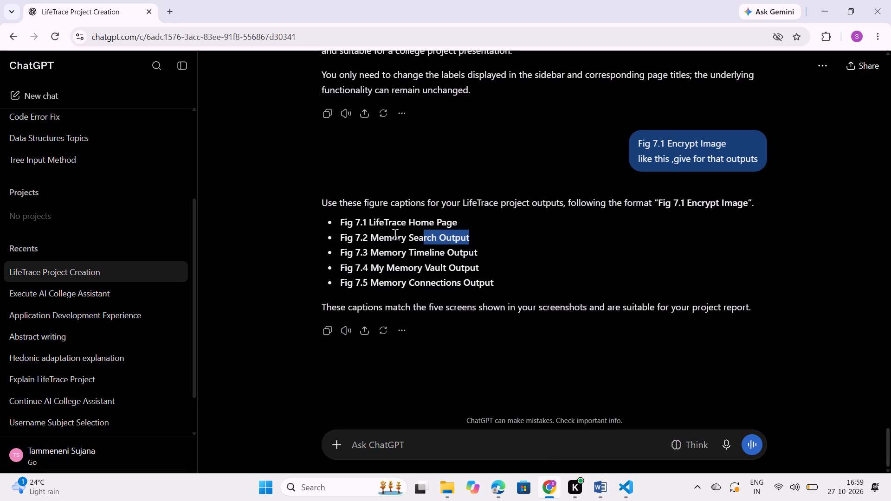
{"action": "left_click_drag", "start_coordinate": [395, 234], "coordinate": [340, 237]}
{"action": "key", "text": "ctrl+c"}
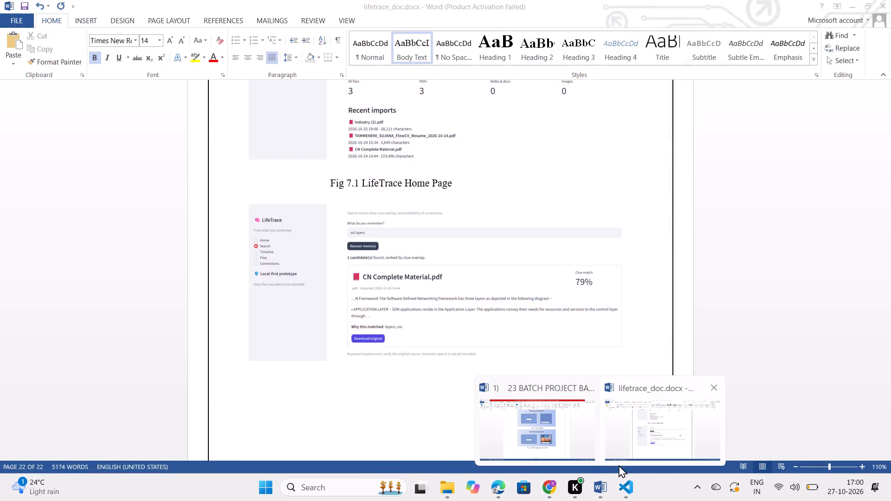
{"action": "left_click", "coordinate": [646, 423]}
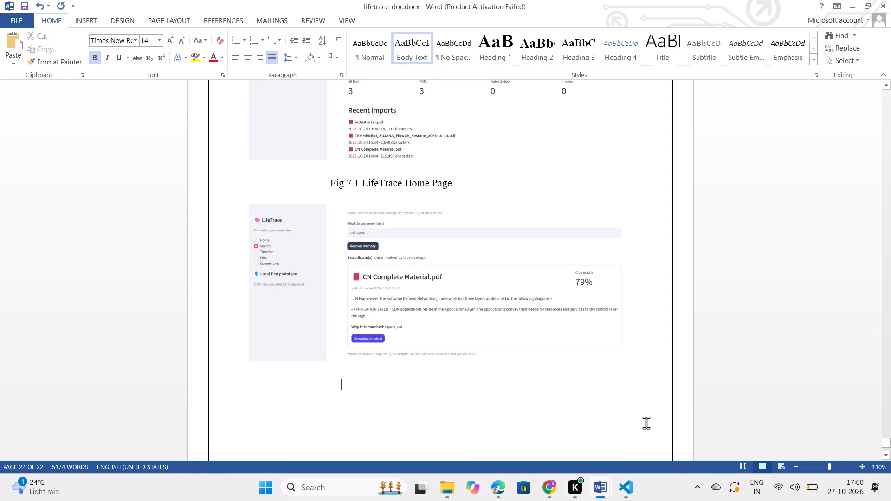
{"action": "key", "text": "ctrl+v"}
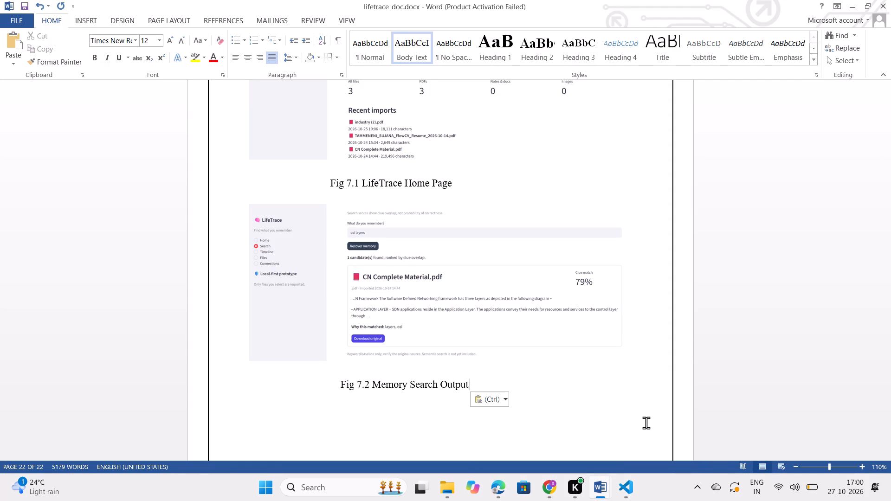
Insert Screenshot 2026-10-27 164227.png from the Screenshots folder on a new line below the Fig 7.2 caption.
{"action": "key", "text": "Return"}
{"action": "left_click", "coordinate": [90, 19]}
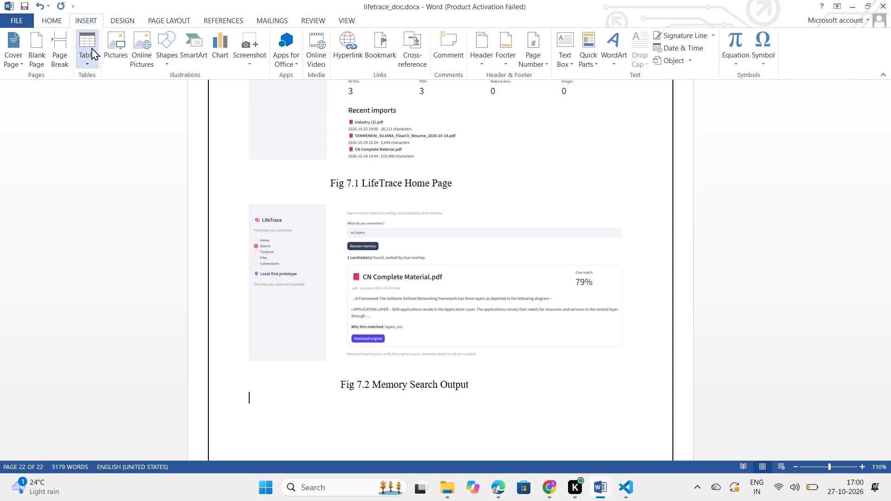
{"action": "left_click", "coordinate": [111, 47]}
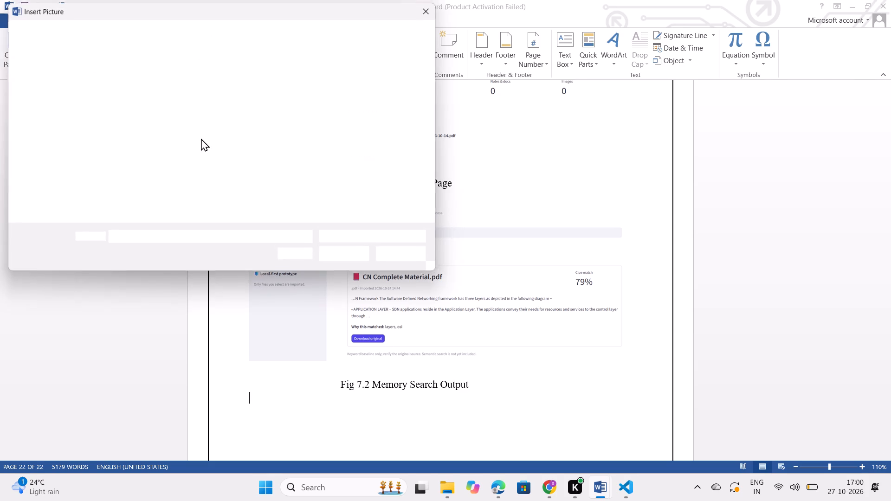
{"action": "scroll", "coordinate": [298, 0], "scroll_direction": "down", "scroll_amount": 1}
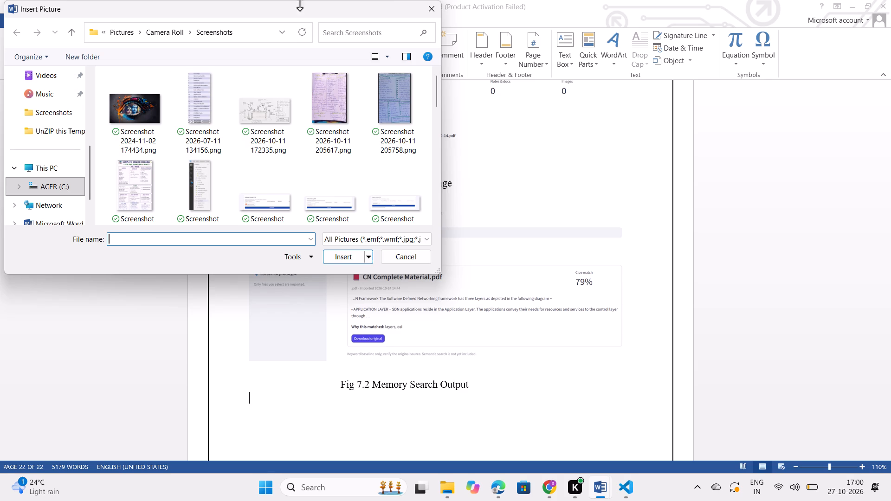
{"action": "scroll", "coordinate": [300, 154], "scroll_direction": "down", "scroll_amount": 9}
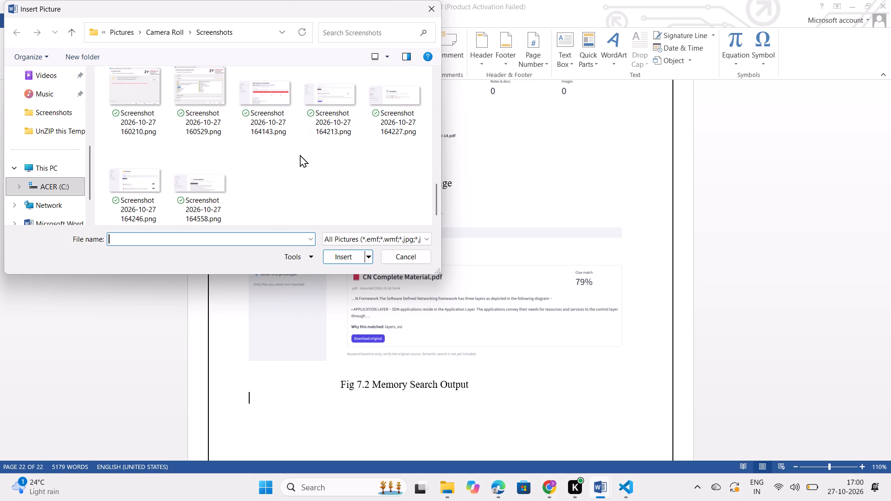
{"action": "scroll", "coordinate": [300, 154], "scroll_direction": "down", "scroll_amount": 1}
{"action": "left_click", "coordinate": [399, 104]}
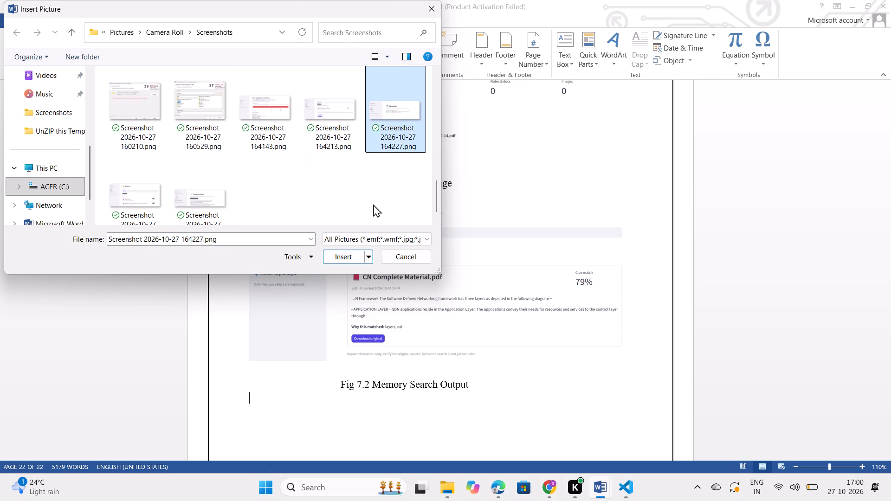
{"action": "left_click", "coordinate": [346, 261]}
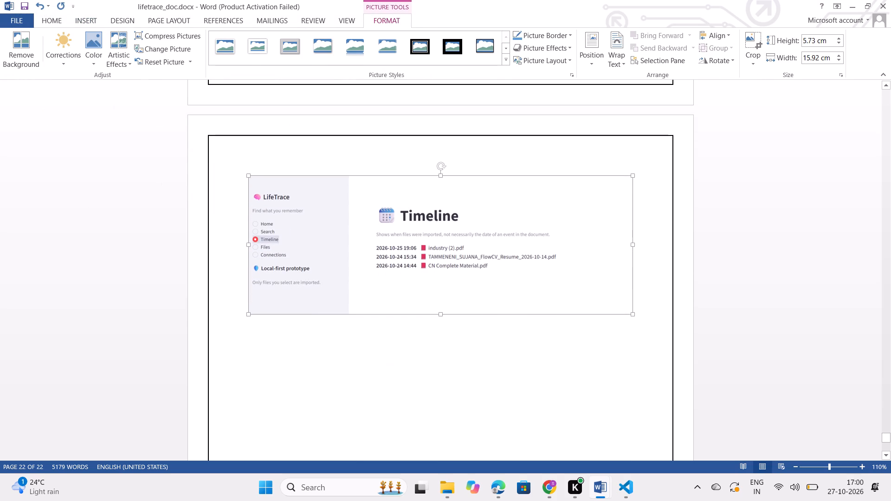
Remove the blank line between the home page screenshot and the Fig 7.1 caption.
{"action": "scroll", "coordinate": [398, 268], "scroll_direction": "up", "scroll_amount": 4}
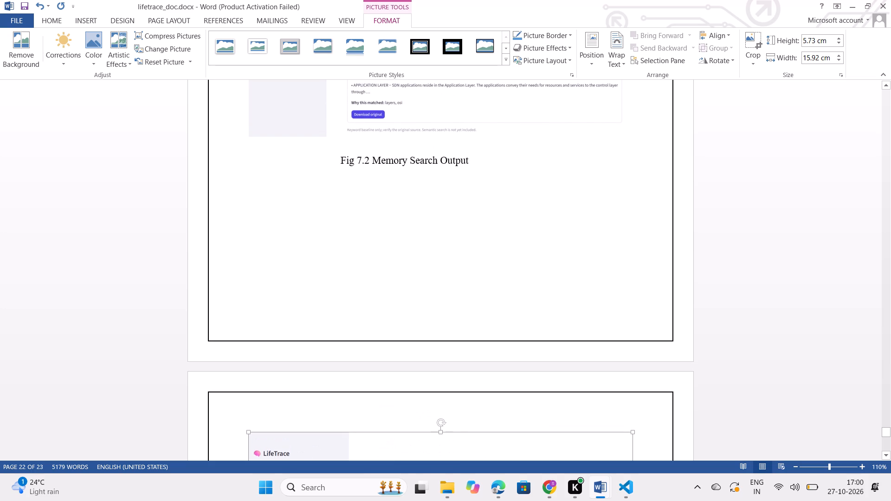
{"action": "scroll", "coordinate": [398, 268], "scroll_direction": "up", "scroll_amount": 2}
{"action": "scroll", "coordinate": [405, 342], "scroll_direction": "down", "scroll_amount": 1, "text": "ctrl"}
{"action": "scroll", "coordinate": [405, 342], "scroll_direction": "up", "scroll_amount": 2, "text": "ctrl"}
{"action": "scroll", "coordinate": [405, 342], "scroll_direction": "up", "scroll_amount": 3}
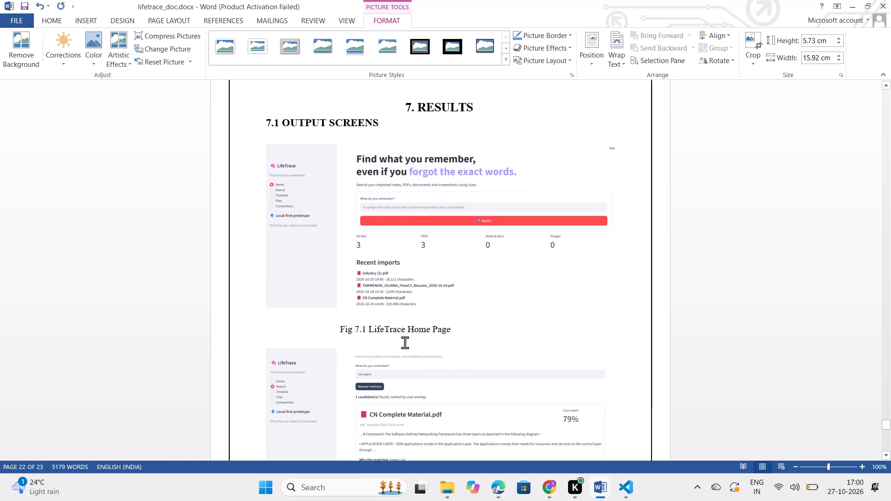
{"action": "left_click", "coordinate": [331, 319]}
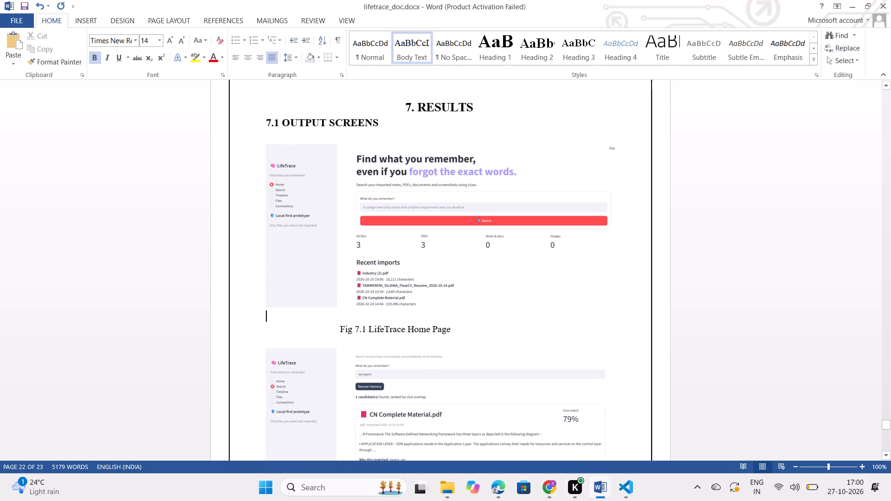
{"action": "key", "text": "BackSpace"}
Remove the blank line between the search screenshot and the Fig 7.2 caption, keeping the caption indented.
{"action": "scroll", "coordinate": [331, 319], "scroll_direction": "down", "scroll_amount": 3}
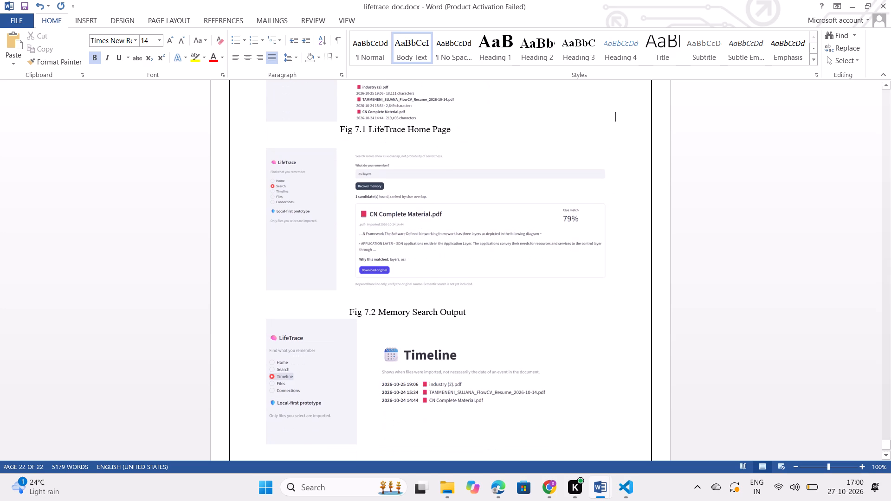
{"action": "left_click", "coordinate": [340, 311]}
{"action": "key", "text": "BackSpace"}
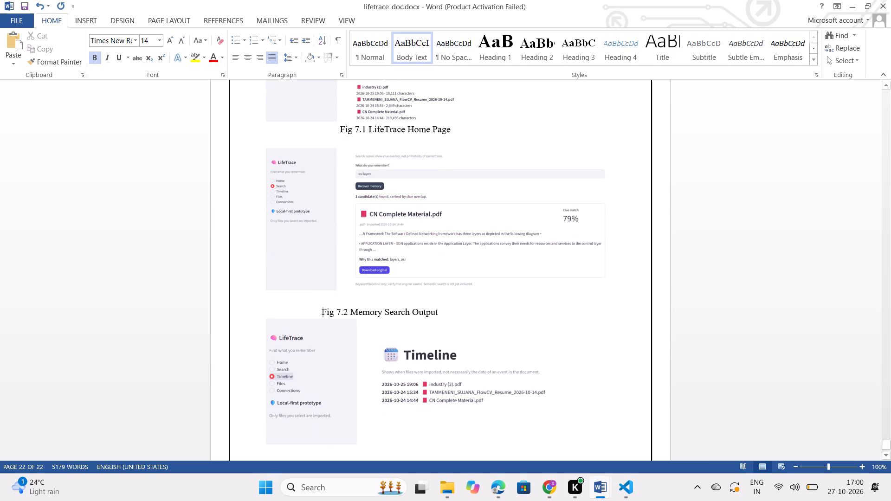
{"action": "key", "text": "BackSpace"}
{"action": "key", "text": "BackSpace"}
{"action": "key", "text": "BackSpace"}
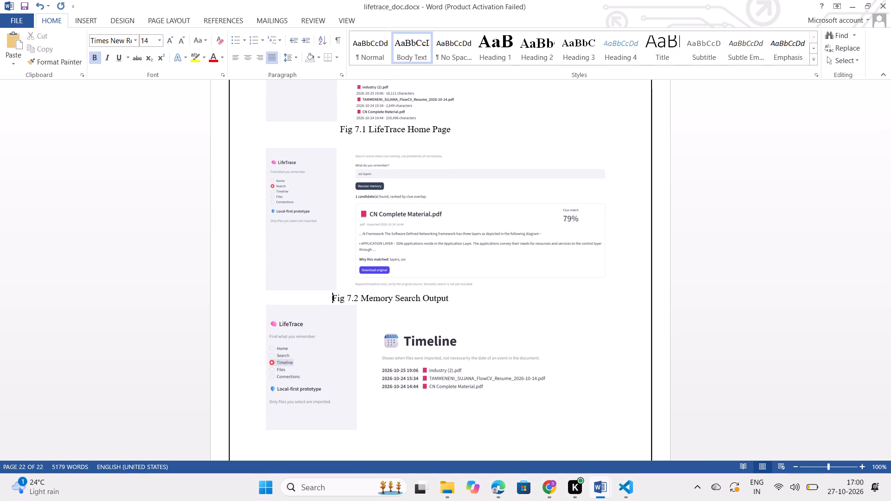
Slightly reduce the height of the Timeline screenshot from its bottom edge, leaving its width as is.
{"action": "scroll", "coordinate": [340, 311], "scroll_direction": "down", "scroll_amount": 2}
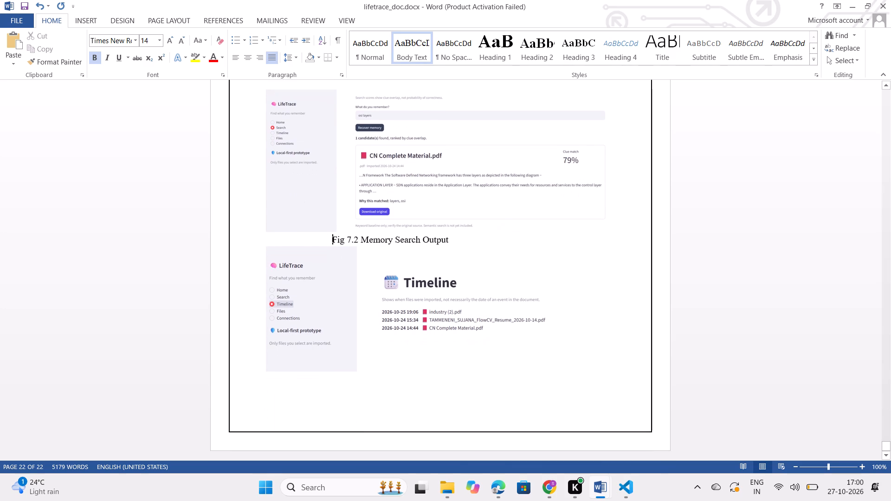
{"action": "left_click", "coordinate": [362, 390]}
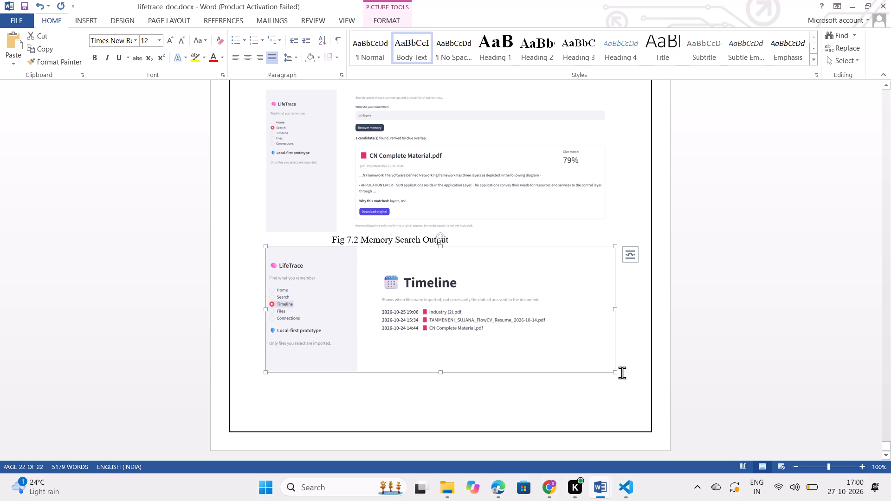
{"action": "left_click_drag", "start_coordinate": [439, 370], "coordinate": [437, 356]}
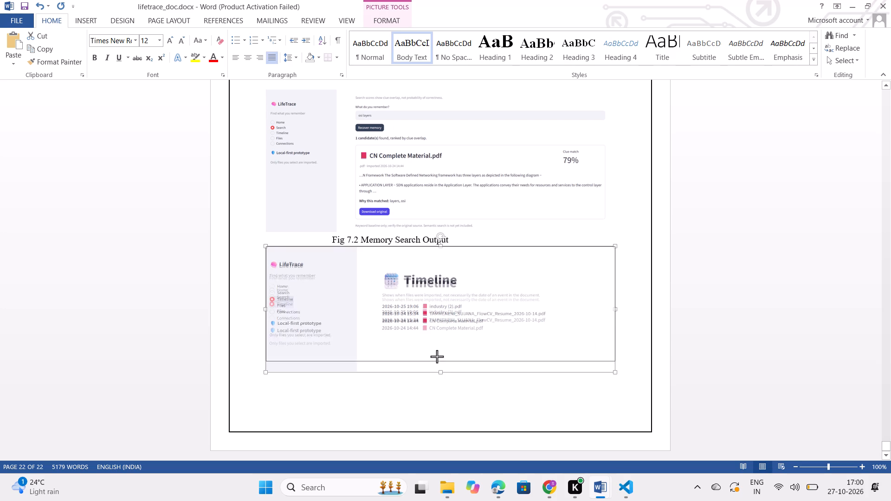
{"action": "left_click_drag", "start_coordinate": [437, 356], "coordinate": [436, 354]}
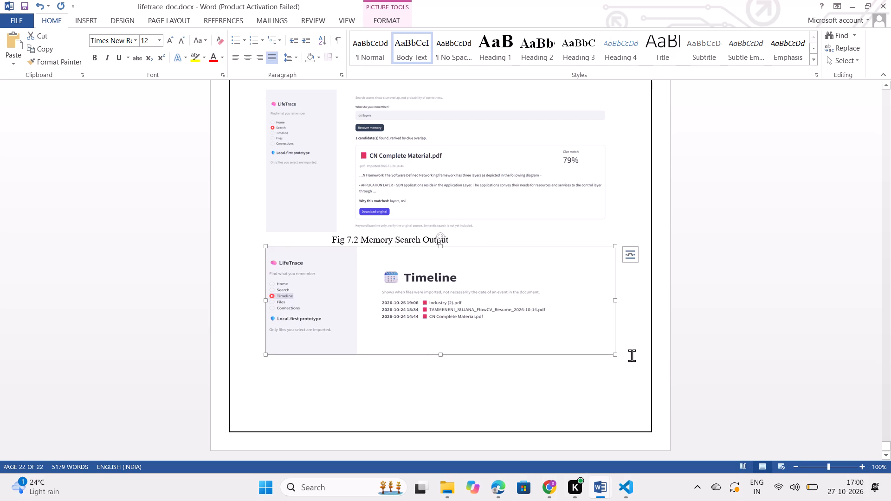
Start a new line below the Timeline screenshot and indent it by two tabs for its caption.
{"action": "left_click", "coordinate": [632, 355]}
{"action": "key", "text": "Return"}
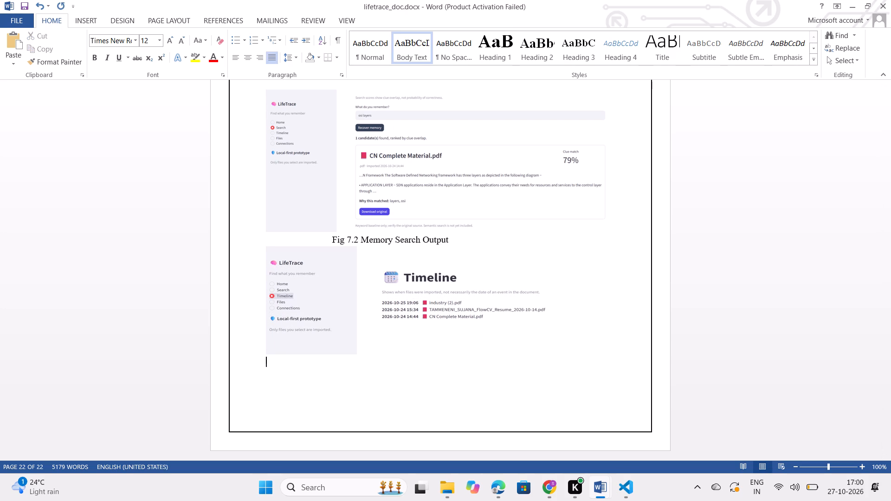
{"action": "key", "text": "Tab"}
{"action": "key", "text": "Tab"}
{"action": "key", "text": "Tab"}
{"action": "key", "text": "Tab"}
{"action": "key", "text": "BackSpace"}
{"action": "key", "text": "BackSpace"}
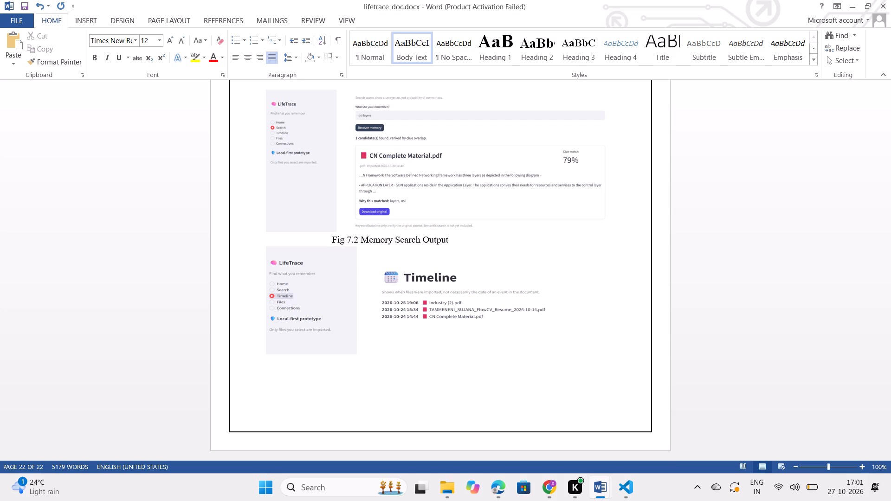
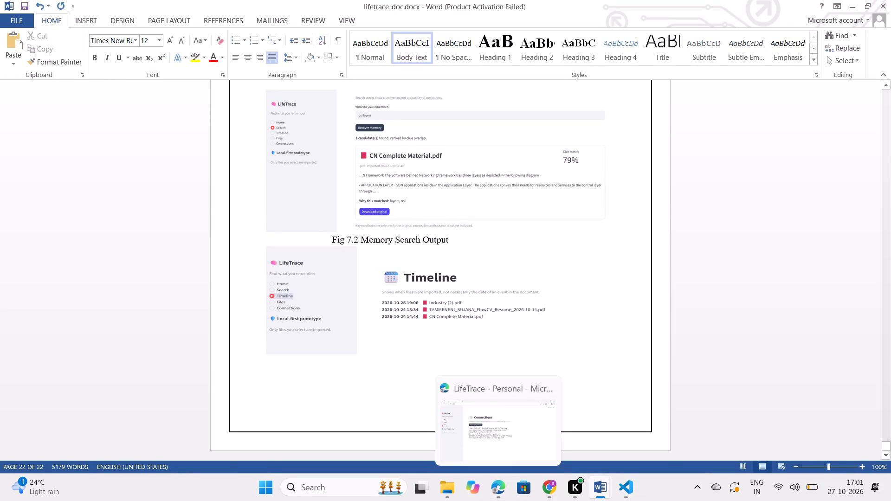
Shift the Fig 7.1 LifeTrace Home Page caption slightly to the right by adding two spaces before it.
{"action": "scroll", "coordinate": [327, 217], "scroll_direction": "right", "scroll_amount": 1}
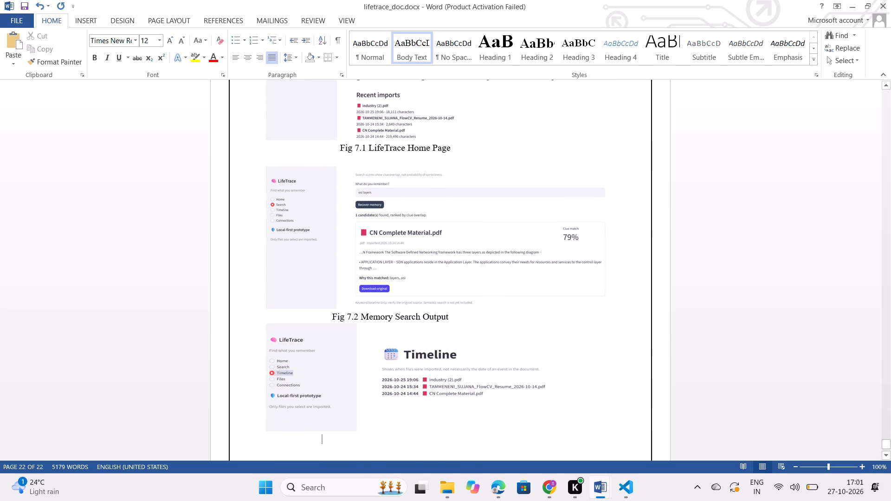
{"action": "left_click", "coordinate": [340, 147]}
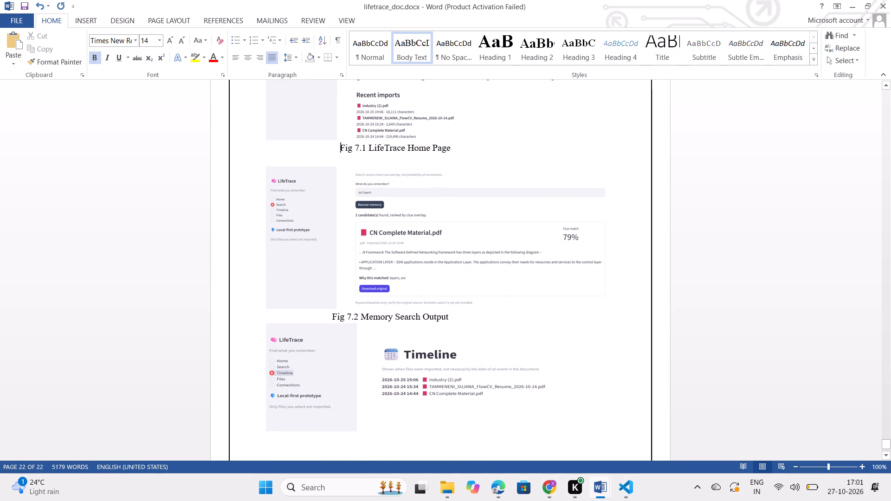
{"action": "key", "text": "space"}
{"action": "key", "text": "space"}
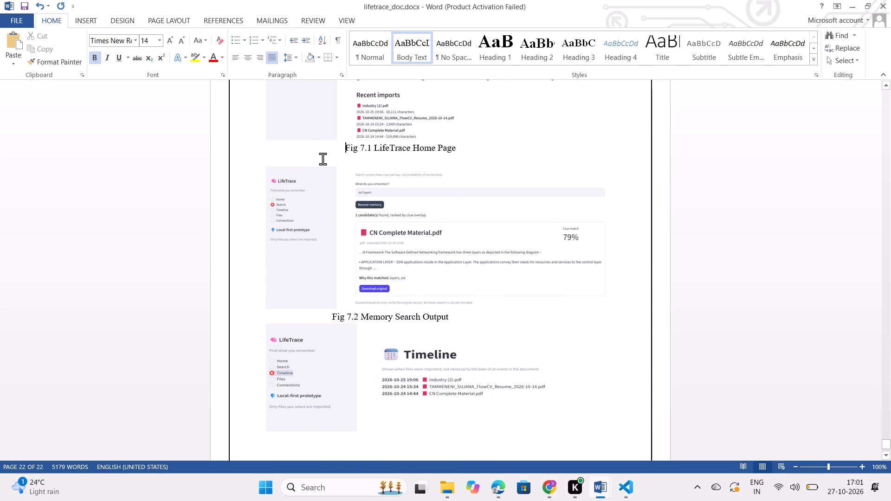
Add a blank line between the Fig 7.2 Memory Search Output caption and the Timeline screenshot.
{"action": "left_click", "coordinate": [503, 313]}
{"action": "key", "text": "Return"}
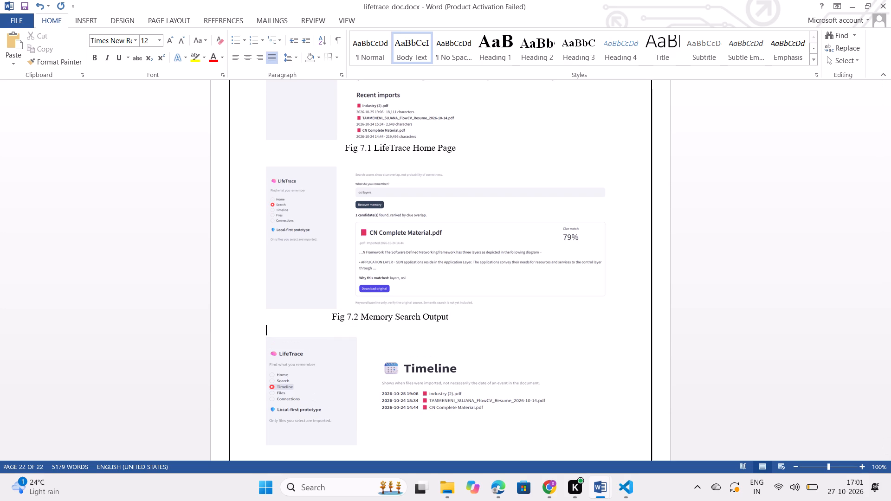
{"action": "scroll", "coordinate": [503, 313], "scroll_direction": "down", "scroll_amount": 1}
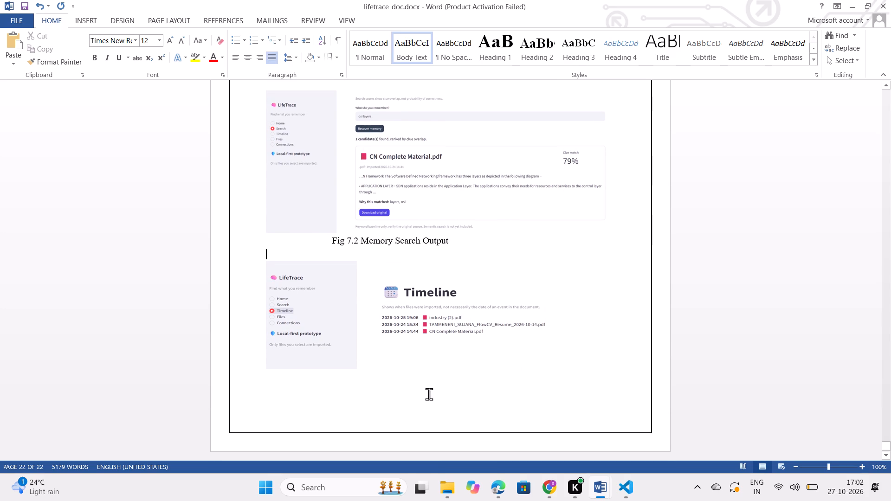
{"action": "left_click", "coordinate": [418, 389]}
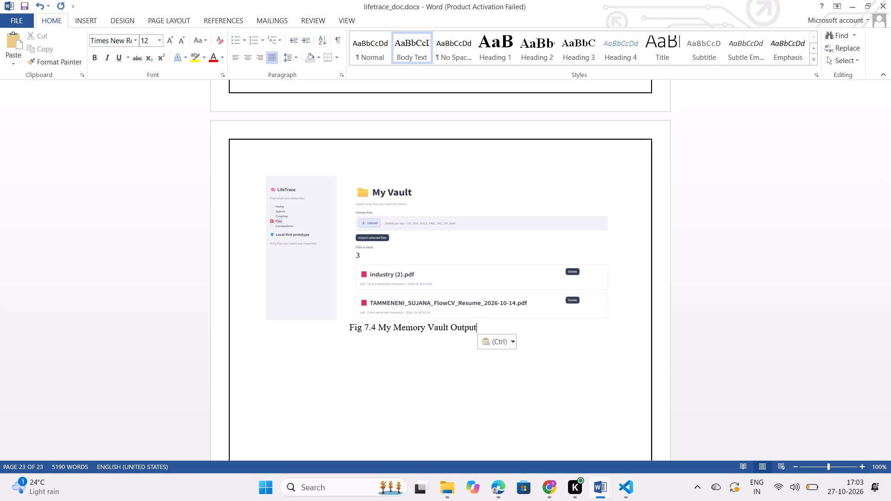
Add two new lines below the Fig 7.4 My Memory Vault Output caption.
{"action": "key", "text": "Return"}
{"action": "key", "text": "Return"}
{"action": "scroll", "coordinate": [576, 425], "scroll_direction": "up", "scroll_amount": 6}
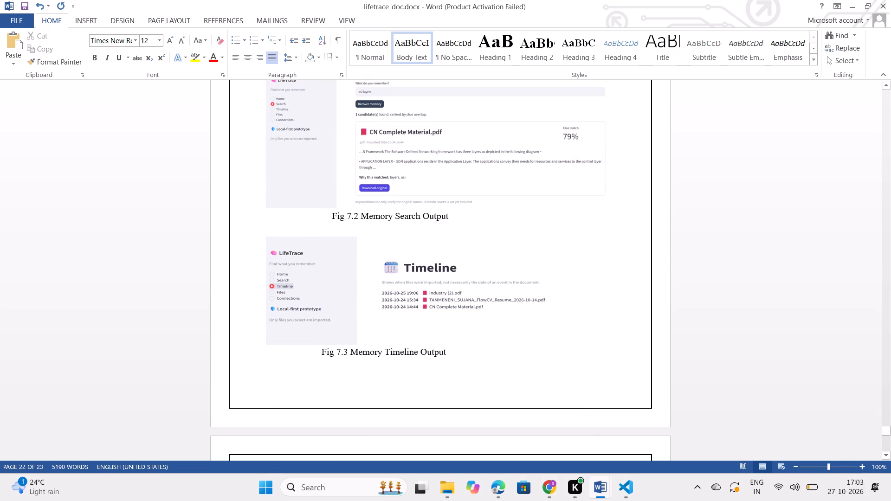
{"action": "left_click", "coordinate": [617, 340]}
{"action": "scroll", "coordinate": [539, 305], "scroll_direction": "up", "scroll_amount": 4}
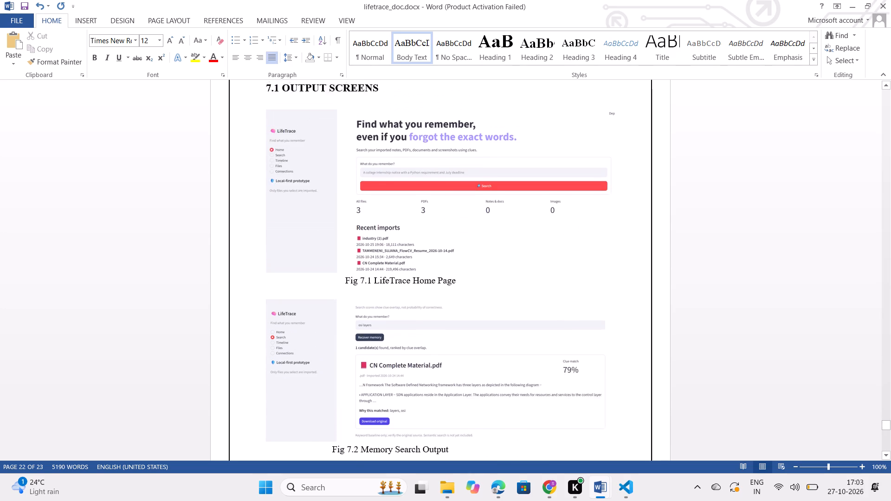
Insert the Connections picture, Screenshot 2026-10-27 164558.png, on the empty line below the Fig 7.4 My Memory Vault Output caption.
{"action": "scroll", "coordinate": [539, 305], "scroll_direction": "down", "scroll_amount": 2}
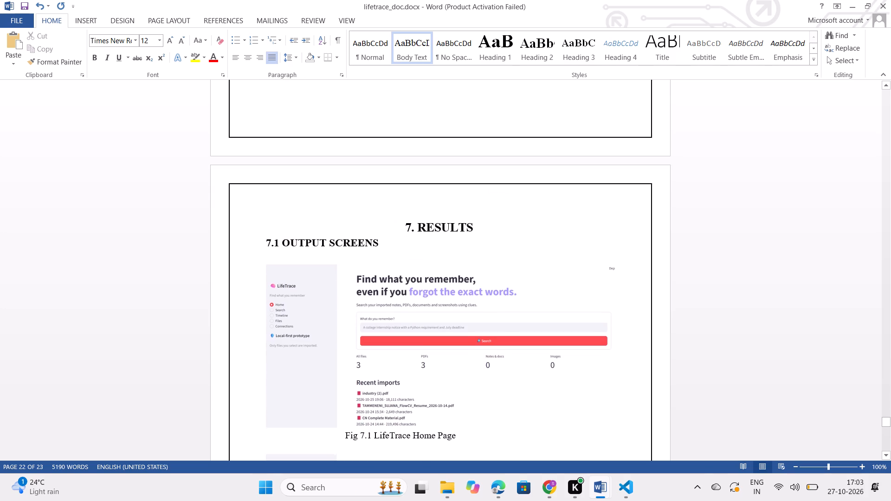
{"action": "scroll", "coordinate": [539, 305], "scroll_direction": "down", "scroll_amount": 6}
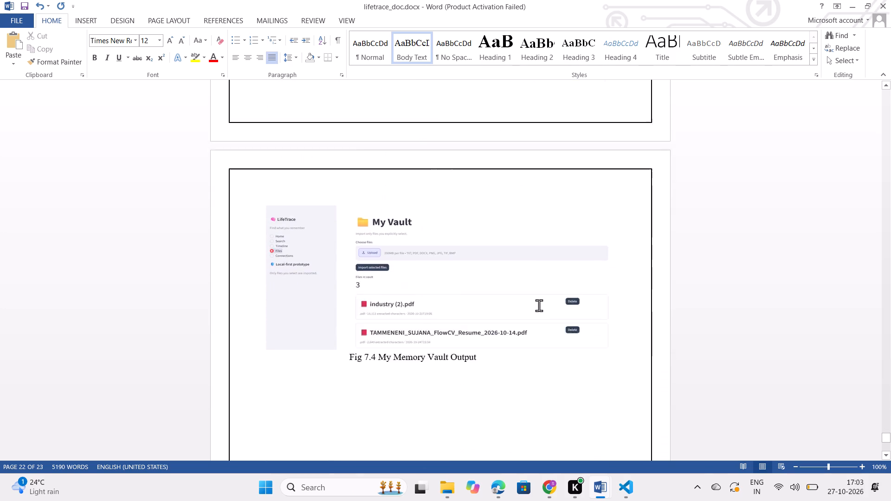
{"action": "scroll", "coordinate": [539, 305], "scroll_direction": "down", "scroll_amount": 1}
{"action": "left_click", "coordinate": [373, 244]}
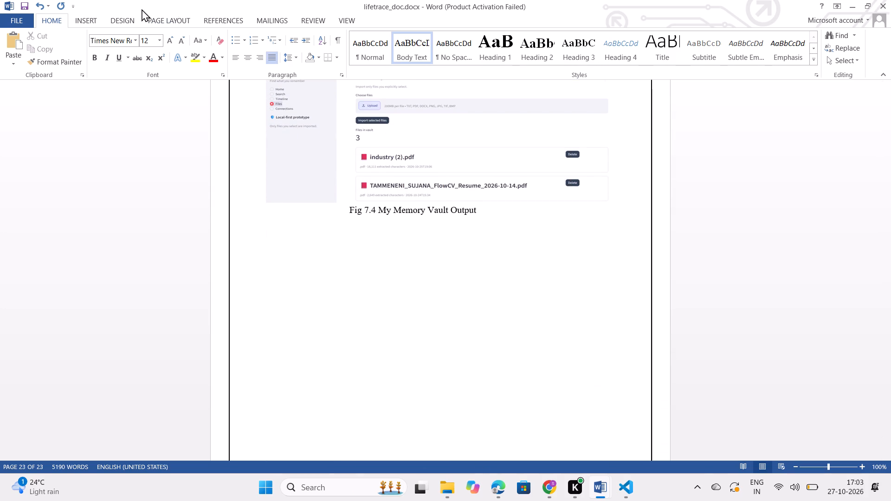
{"action": "left_click", "coordinate": [91, 13]}
{"action": "left_click", "coordinate": [89, 16]}
{"action": "left_click", "coordinate": [118, 50]}
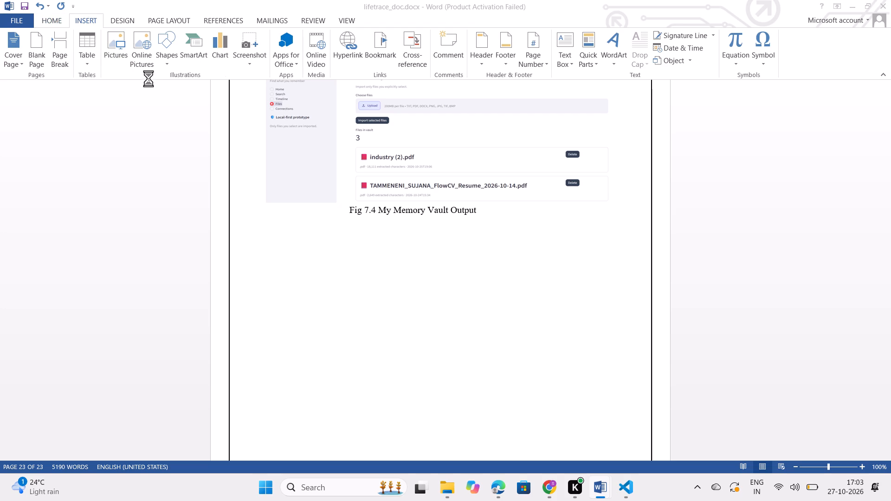
{"action": "scroll", "coordinate": [238, 176], "scroll_direction": "down", "scroll_amount": 7}
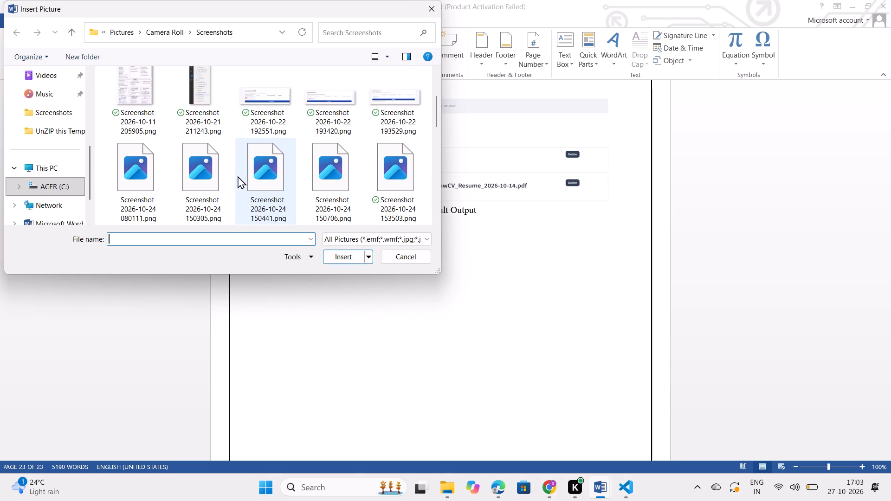
{"action": "scroll", "coordinate": [238, 176], "scroll_direction": "down", "scroll_amount": 9}
{"action": "left_click", "coordinate": [194, 187]}
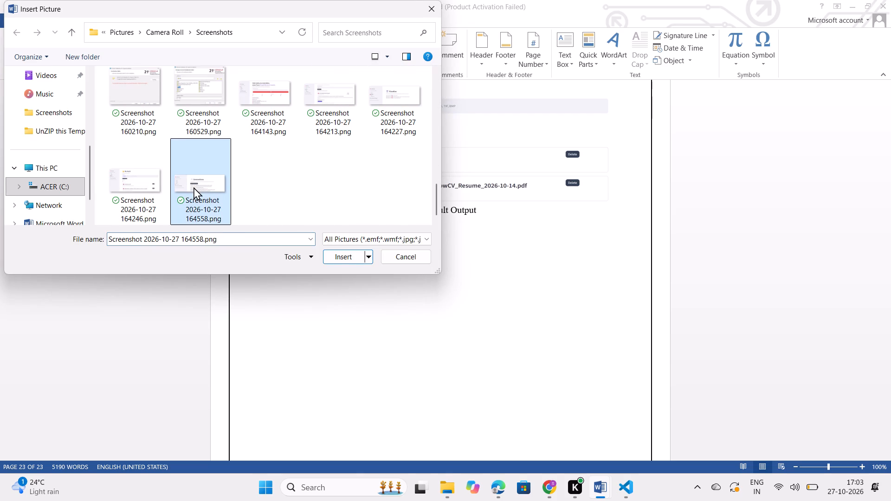
{"action": "left_click", "coordinate": [347, 261]}
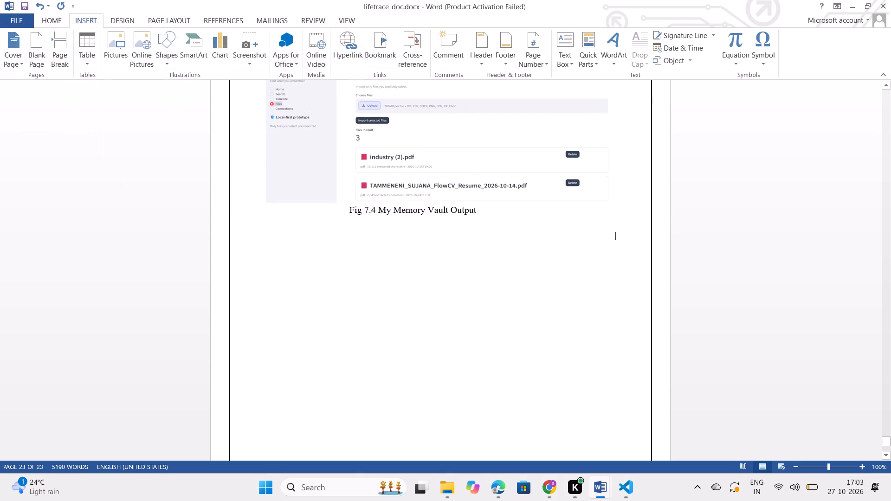
Stretch the Connections screenshot from its bottom edge to a height of about 6.14 cm, leaving its width as is.
{"action": "scroll", "coordinate": [377, 334], "scroll_direction": "down", "scroll_amount": 1}
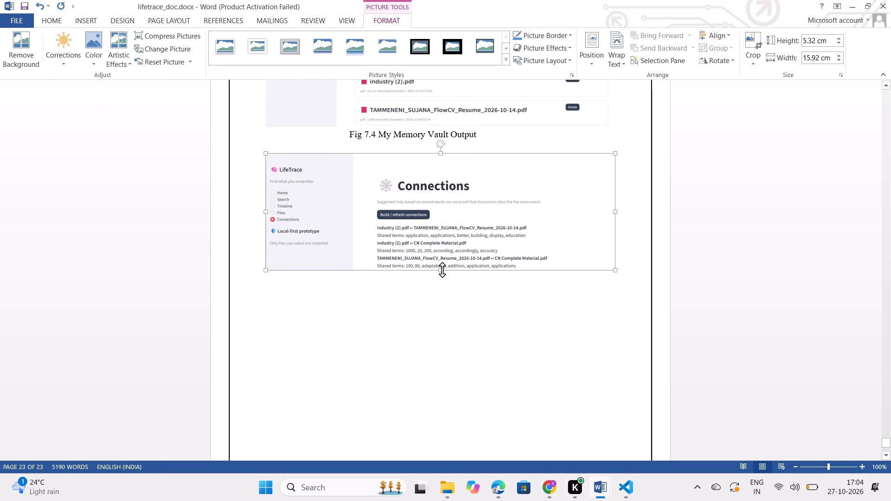
{"action": "left_click_drag", "start_coordinate": [441, 268], "coordinate": [438, 288]}
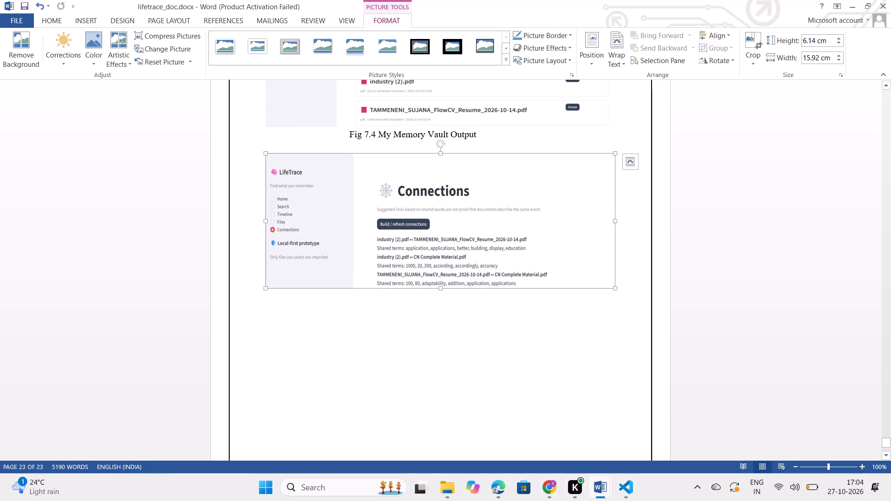
Start a new line below the Connections screenshot and indent it with two spaces and two tabs.
{"action": "left_click", "coordinate": [644, 288]}
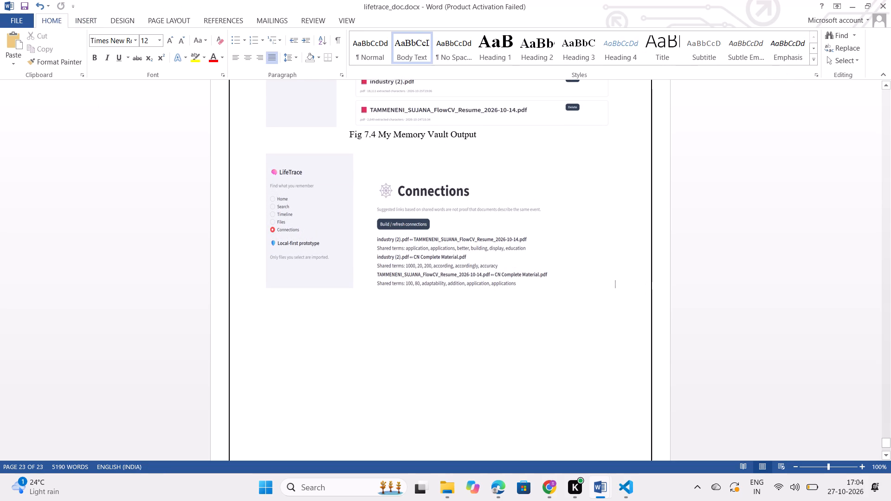
{"action": "key", "text": "Return"}
{"action": "key", "text": "space"}
{"action": "key", "text": "space"}
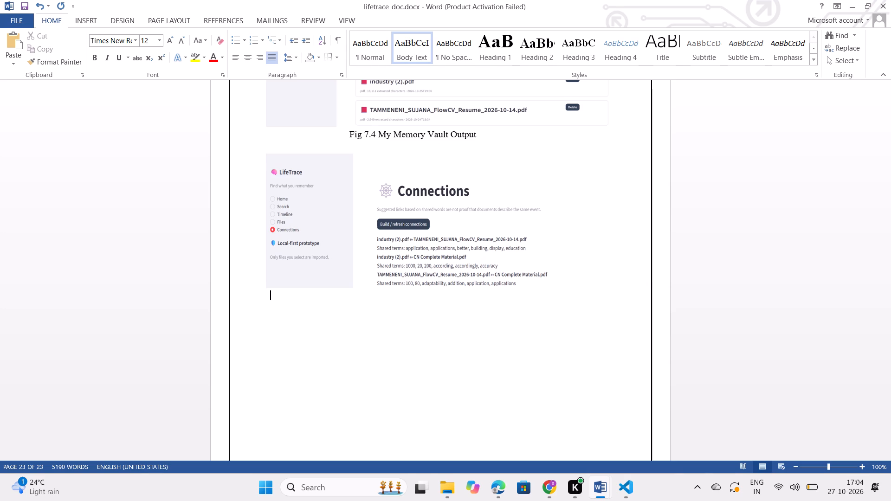
{"action": "key", "text": "Tab"}
{"action": "key", "text": "Tab"}
Add a blank line between the My Vault screenshot and its Fig 7.4 caption.
{"action": "left_click", "coordinate": [624, 126]}
{"action": "key", "text": "Return"}
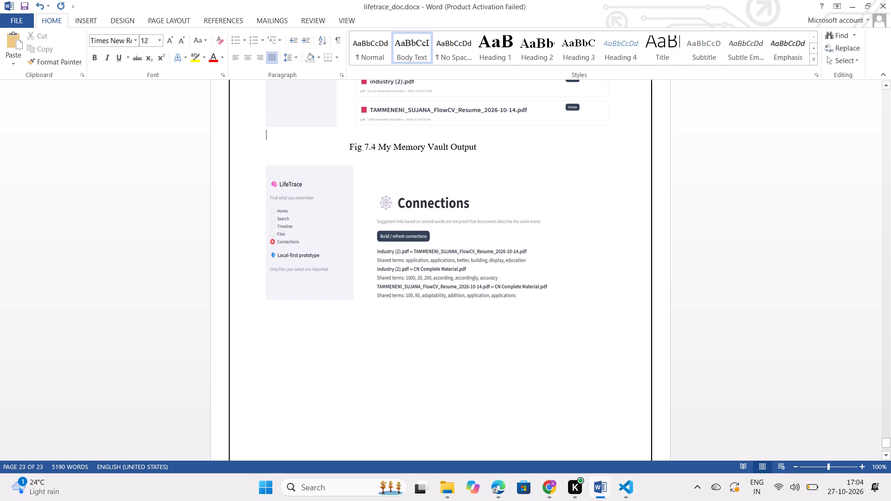
{"action": "left_click", "coordinate": [577, 304]}
{"action": "key", "text": "Return"}
{"action": "key", "text": "Tab"}
{"action": "key", "text": "Tab"}
{"action": "key", "text": "Tab"}
{"action": "key", "text": "BackSpace"}
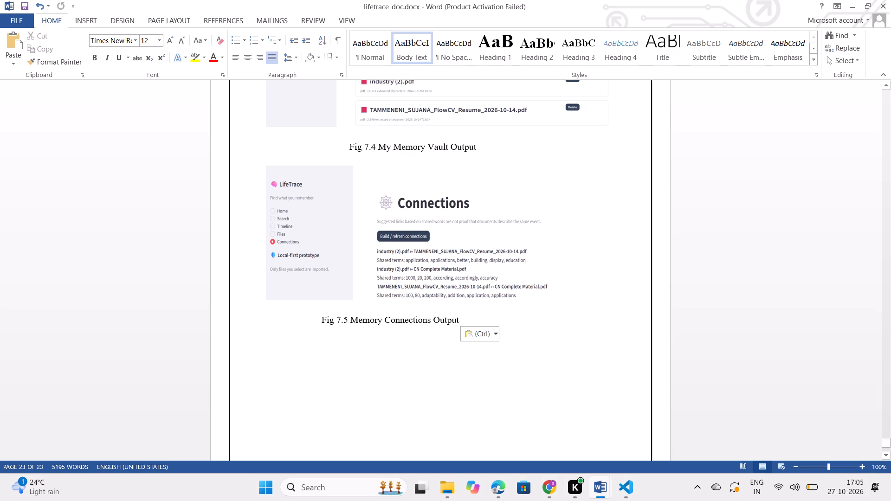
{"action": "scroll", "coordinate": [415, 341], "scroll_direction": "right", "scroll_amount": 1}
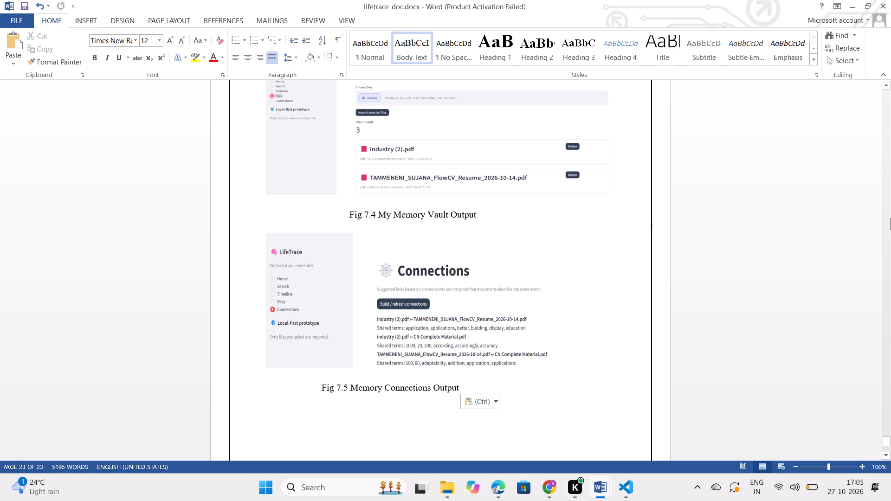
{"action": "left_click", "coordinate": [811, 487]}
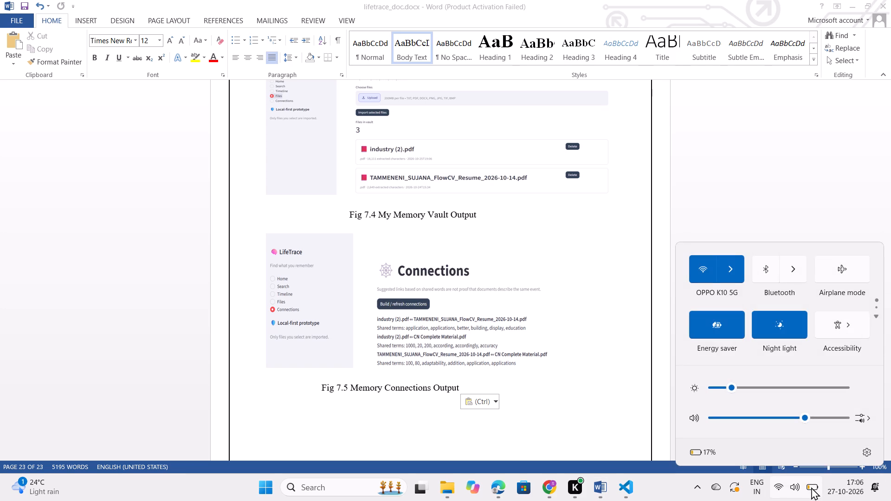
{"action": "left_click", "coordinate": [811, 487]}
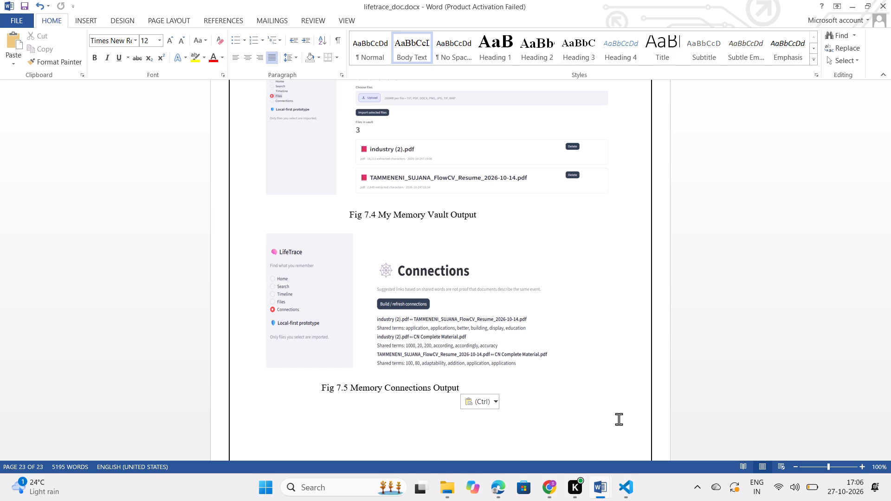
Go back to the start of chapter 7 and place the text cursor in the "7. RESULTS" heading.
{"action": "scroll", "coordinate": [495, 346], "scroll_direction": "up", "scroll_amount": 3}
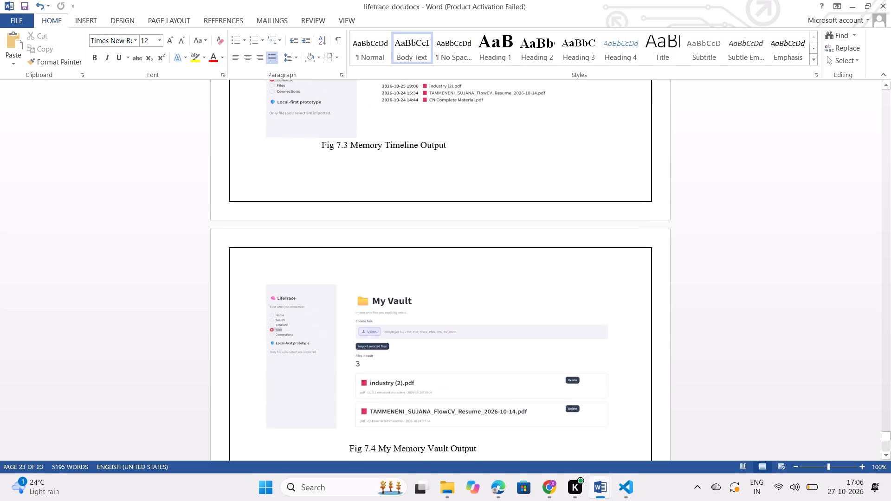
{"action": "scroll", "coordinate": [495, 346], "scroll_direction": "up", "scroll_amount": 6}
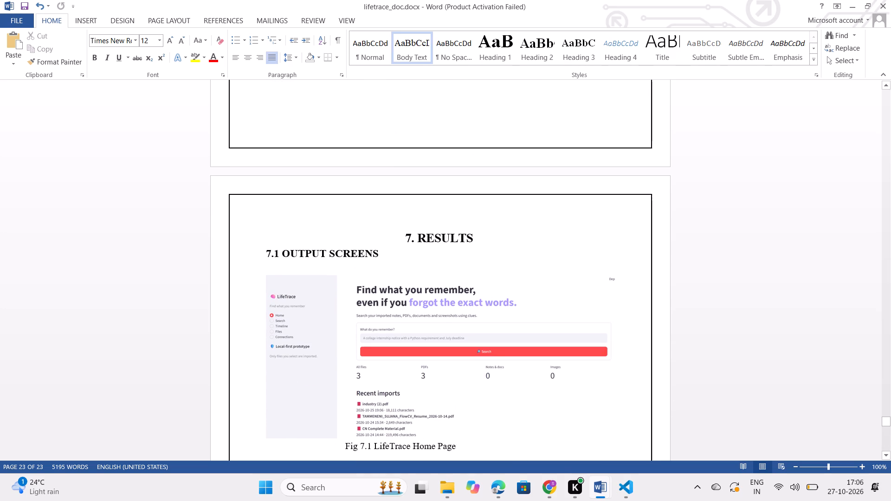
{"action": "scroll", "coordinate": [495, 346], "scroll_direction": "down", "scroll_amount": 1}
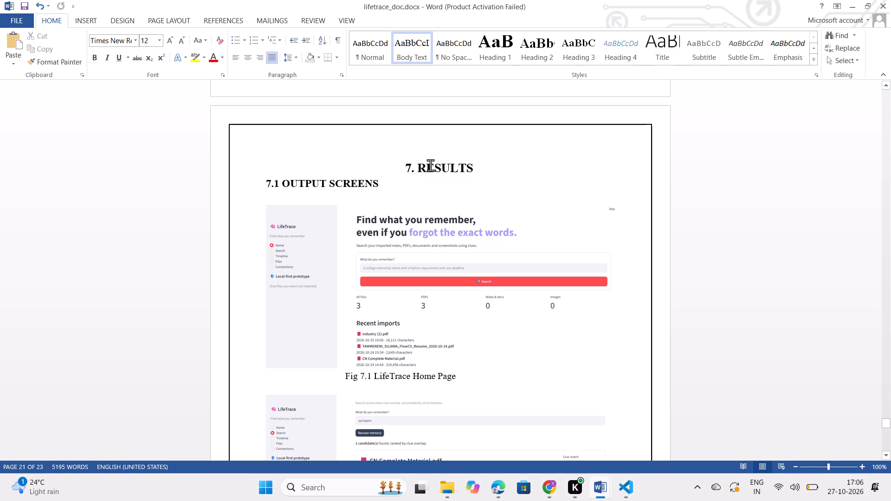
{"action": "left_click", "coordinate": [430, 165]}
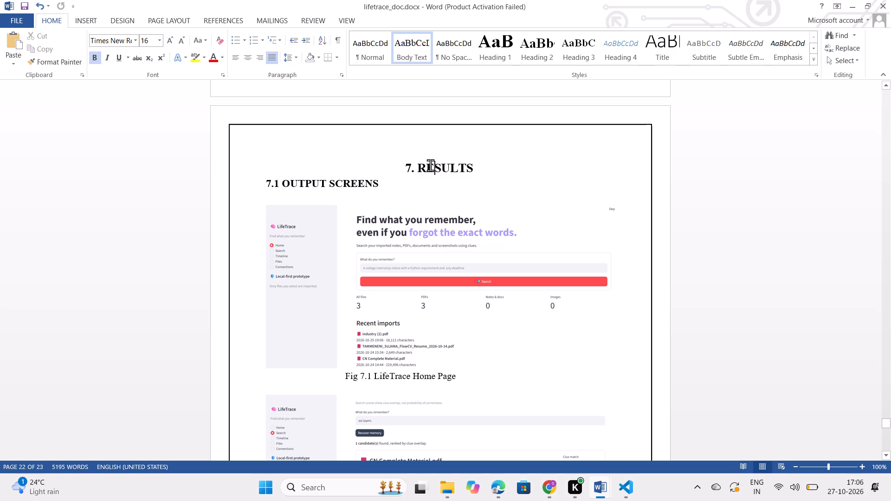
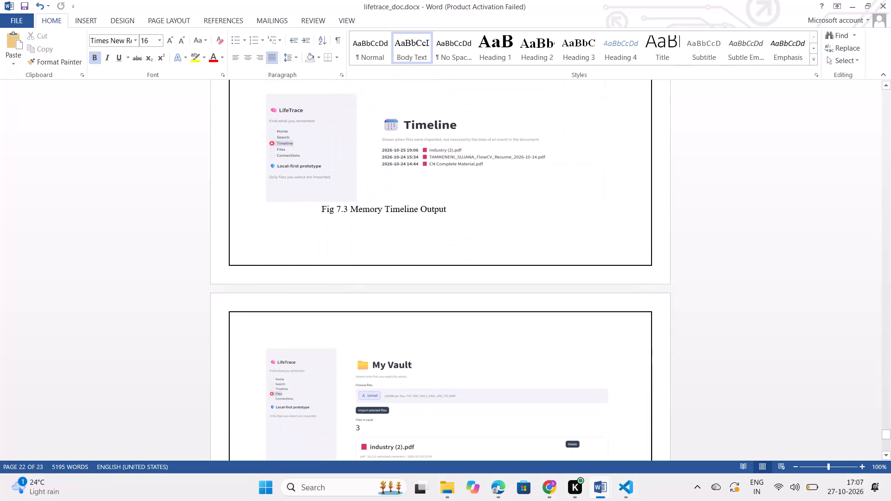
Switch to the reference report and look through chapter 8, TESTING, from its introduction to section 8.4.
{"action": "scroll", "coordinate": [430, 165], "scroll_direction": "down", "scroll_amount": 4}
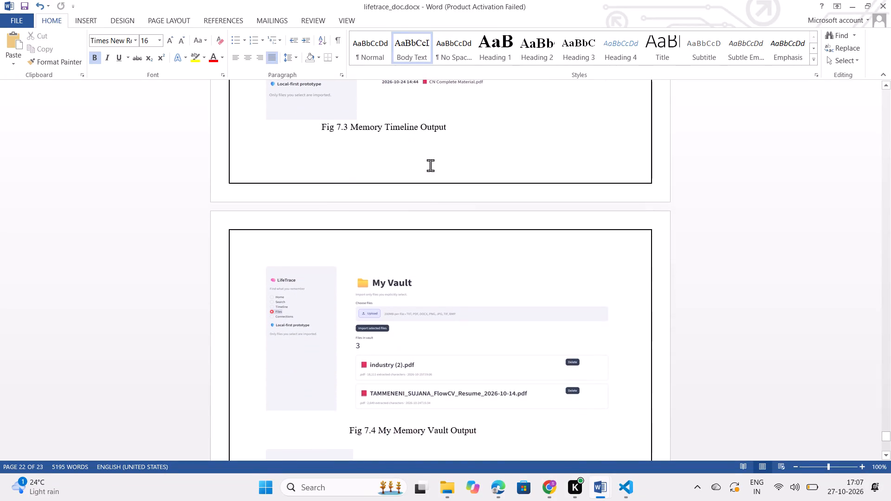
{"action": "scroll", "coordinate": [430, 165], "scroll_direction": "down", "scroll_amount": 8}
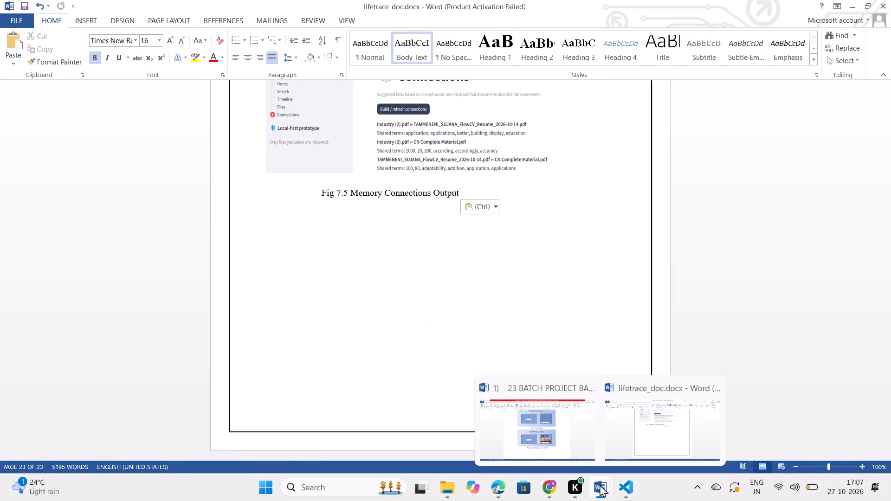
{"action": "left_click", "coordinate": [556, 429]}
{"action": "left_click", "coordinate": [479, 405]}
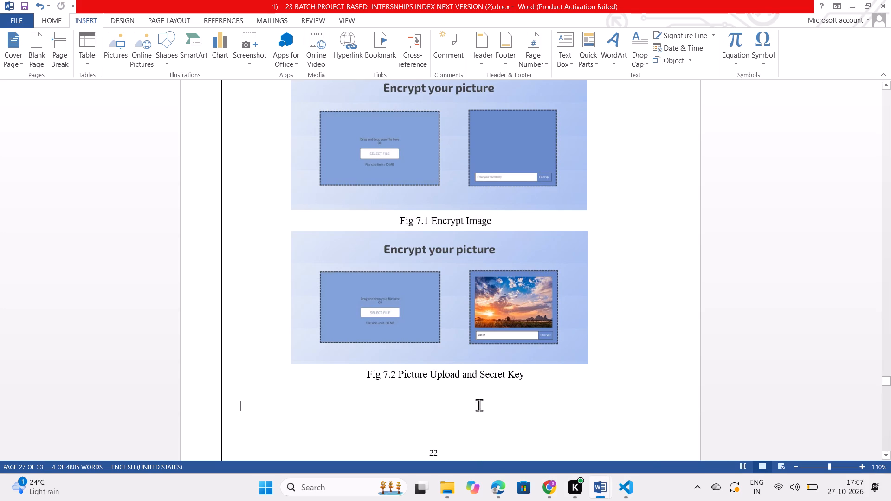
{"action": "scroll", "coordinate": [415, 370], "scroll_direction": "down", "scroll_amount": 8}
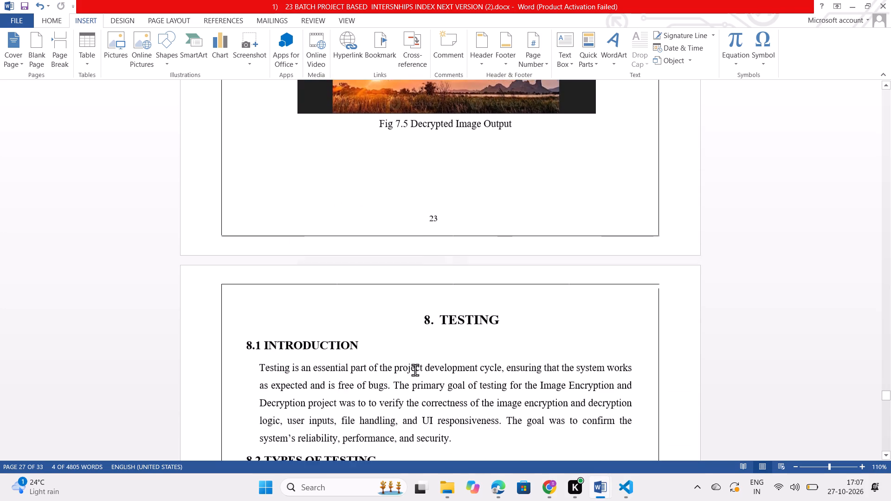
{"action": "scroll", "coordinate": [415, 370], "scroll_direction": "down", "scroll_amount": 1}
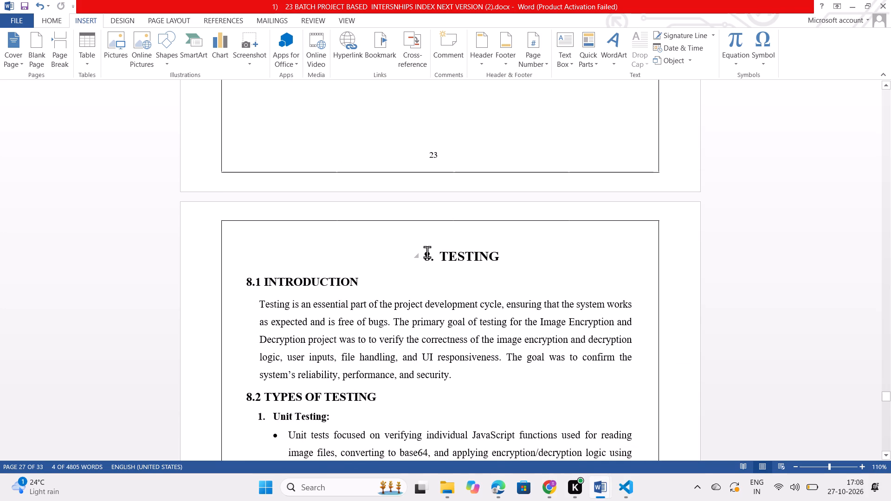
{"action": "left_click", "coordinate": [425, 254]}
{"action": "scroll", "coordinate": [439, 385], "scroll_direction": "up", "scroll_amount": 1}
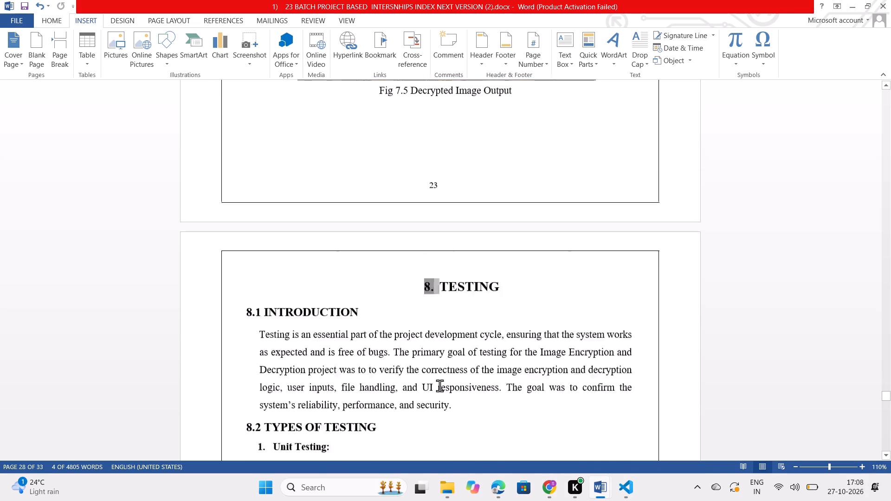
{"action": "scroll", "coordinate": [439, 385], "scroll_direction": "up", "scroll_amount": 3}
{"action": "left_click", "coordinate": [439, 385]}
{"action": "scroll", "coordinate": [401, 402], "scroll_direction": "down", "scroll_amount": 4}
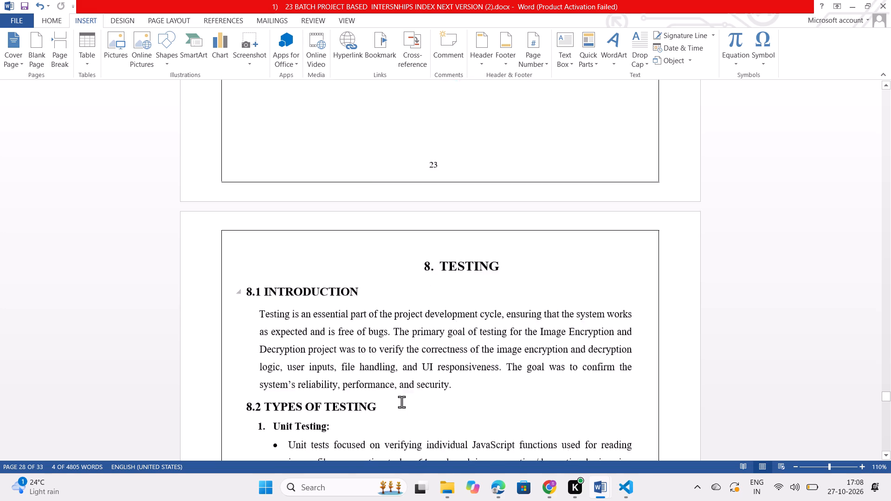
{"action": "scroll", "coordinate": [401, 402], "scroll_direction": "down", "scroll_amount": 5}
{"action": "scroll", "coordinate": [401, 402], "scroll_direction": "up", "scroll_amount": 2}
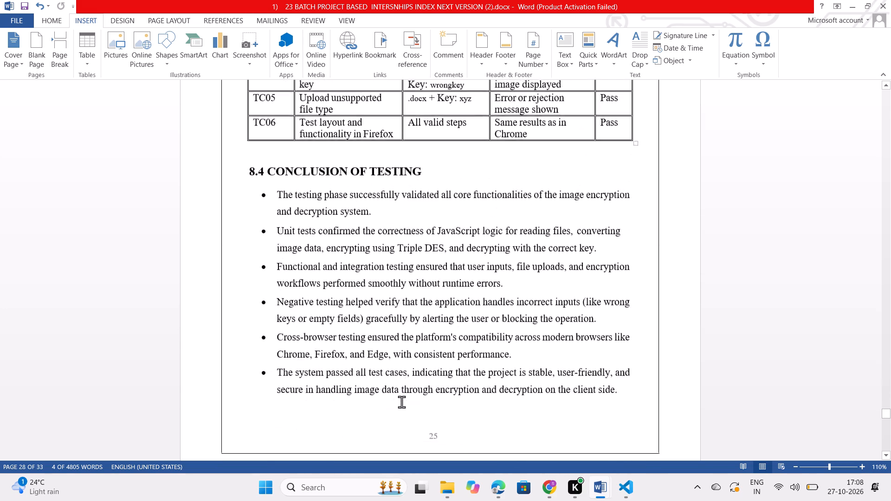
{"action": "scroll", "coordinate": [401, 402], "scroll_direction": "up", "scroll_amount": 8}
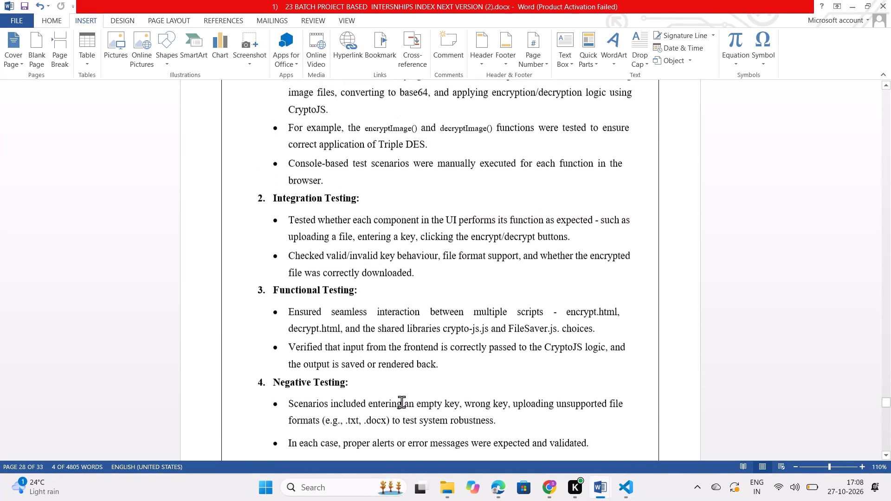
{"action": "scroll", "coordinate": [401, 402], "scroll_direction": "up", "scroll_amount": 2}
Copy all of chapter 8 in the reference report, from the "8. TESTING" heading to the last bullet of section 8.4.
{"action": "left_click_drag", "start_coordinate": [422, 279], "coordinate": [441, 485]}
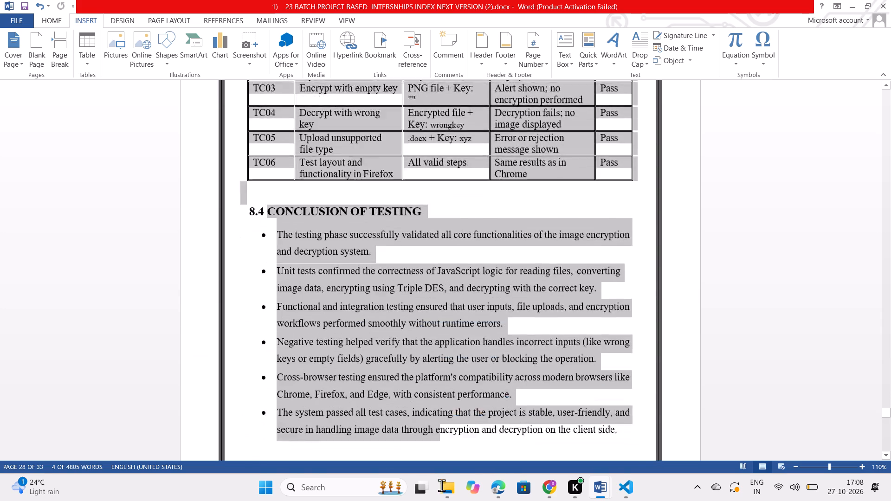
{"action": "left_click_drag", "start_coordinate": [441, 485], "coordinate": [617, 217]}
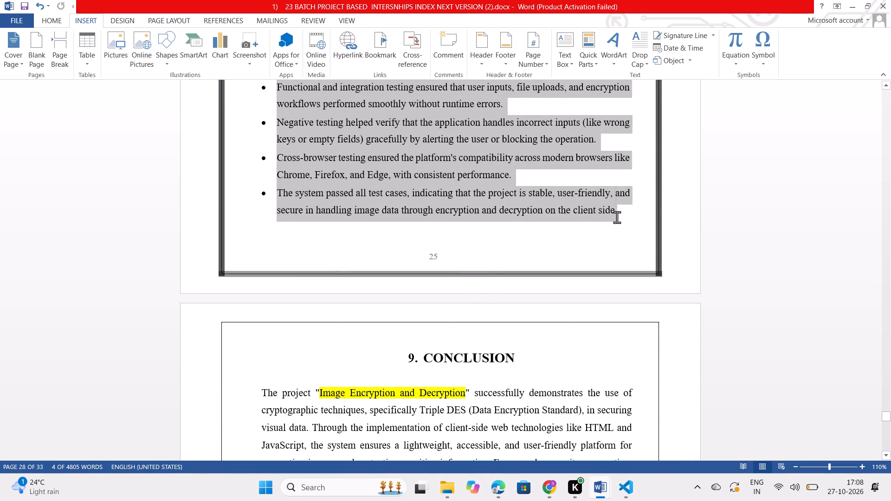
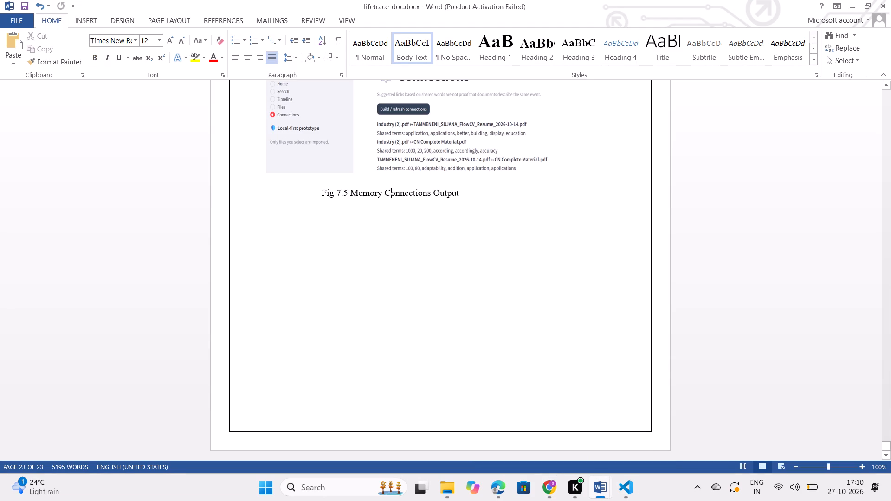
{"action": "left_click", "coordinate": [266, 362]}
{"action": "key", "text": "Return"}
{"action": "key", "text": "BackSpace"}
{"action": "left_click", "coordinate": [499, 189]}
{"action": "key", "text": "Return"}
{"action": "key", "text": "Return"}
{"action": "key", "text": "Return"}
{"action": "key", "text": "Return"}
{"action": "key", "text": "Return"}
{"action": "key", "text": "Return"}
{"action": "key", "text": "Return"}
{"action": "key", "text": "Return"}
{"action": "key", "text": "Return"}
{"action": "key", "text": "Return"}
{"action": "key", "text": "Return"}
{"action": "key", "text": "Return"}
{"action": "key", "text": "Return"}
{"action": "key", "text": "Return"}
{"action": "key", "text": "Return"}
{"action": "key", "text": "Return"}
{"action": "key", "text": "Return"}
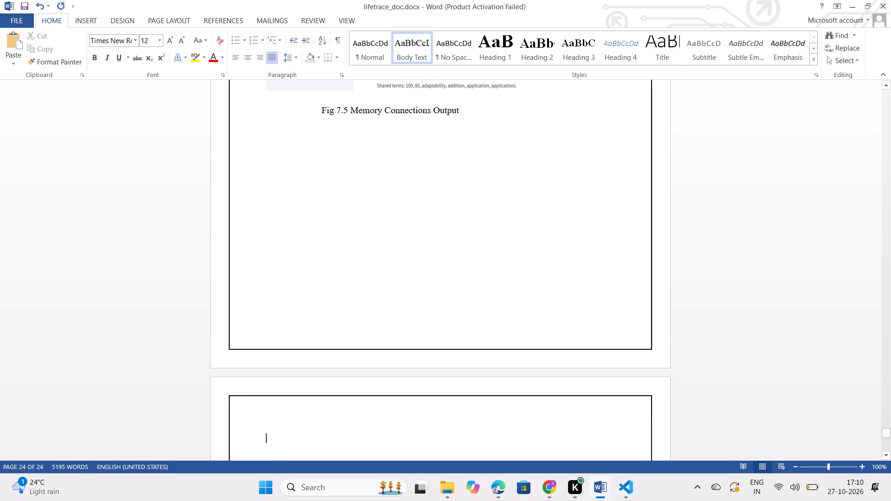
{"action": "key", "text": "BackSpace"}
{"action": "key", "text": "Return"}
{"action": "key", "text": "ctrl+v"}
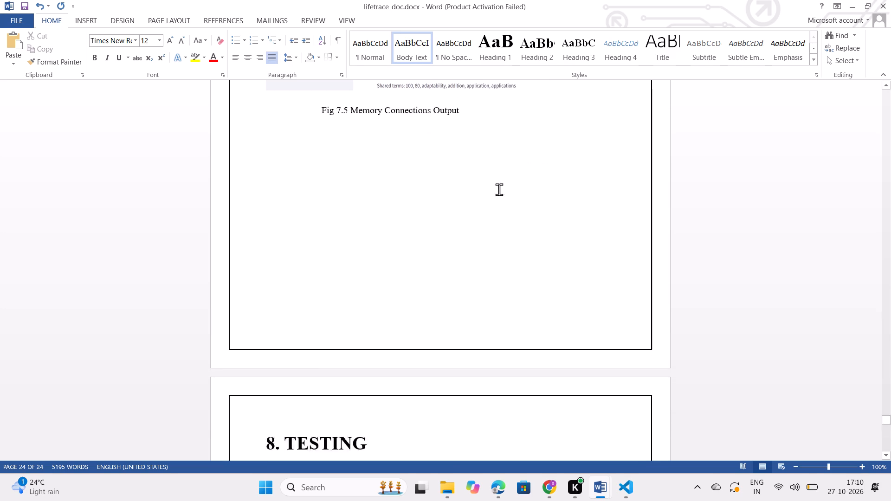
Review the pasted chapter 8 from its section 8.4 conclusion back to the "8. TESTING" heading.
{"action": "scroll", "coordinate": [464, 232], "scroll_direction": "up", "scroll_amount": 1}
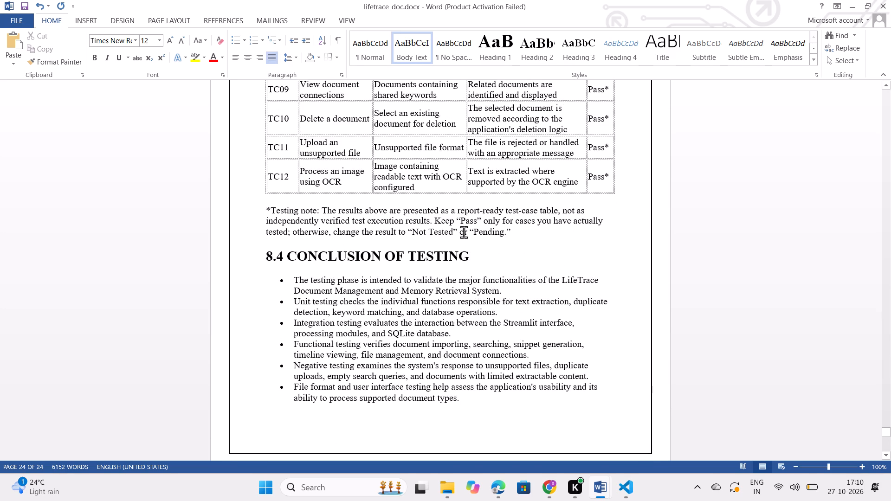
{"action": "scroll", "coordinate": [464, 232], "scroll_direction": "up", "scroll_amount": 7}
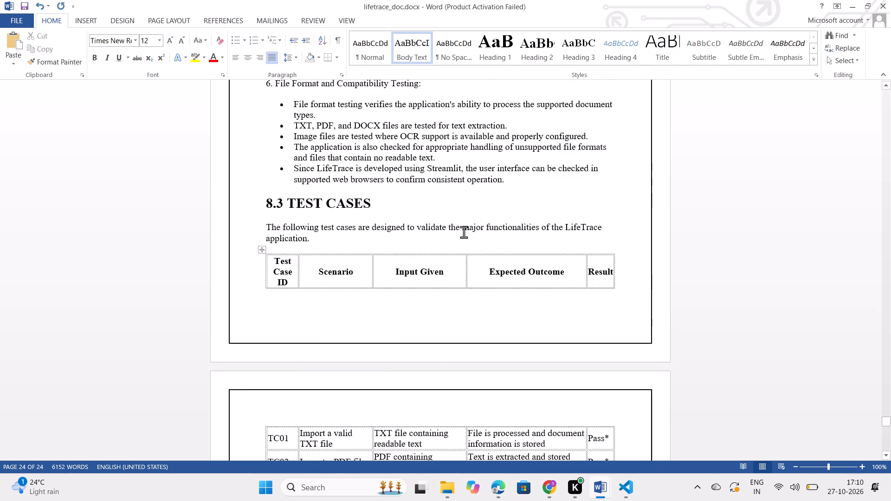
{"action": "scroll", "coordinate": [464, 232], "scroll_direction": "up", "scroll_amount": 7}
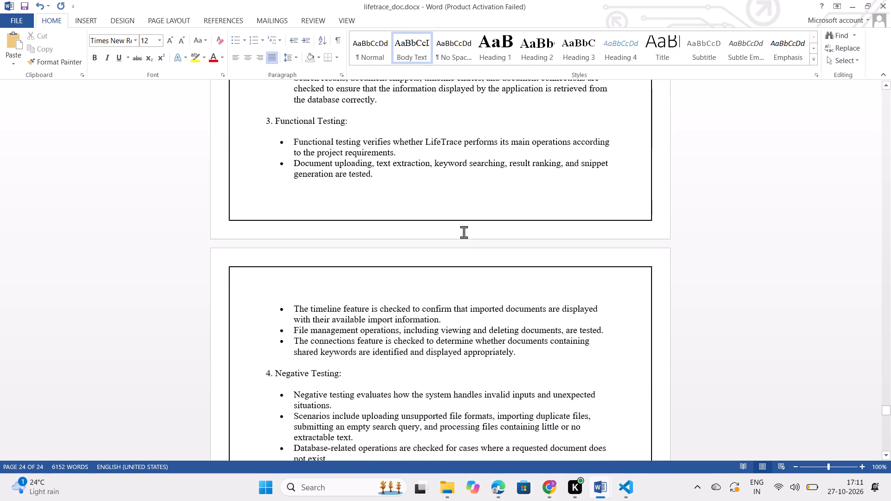
{"action": "scroll", "coordinate": [464, 232], "scroll_direction": "up", "scroll_amount": 7}
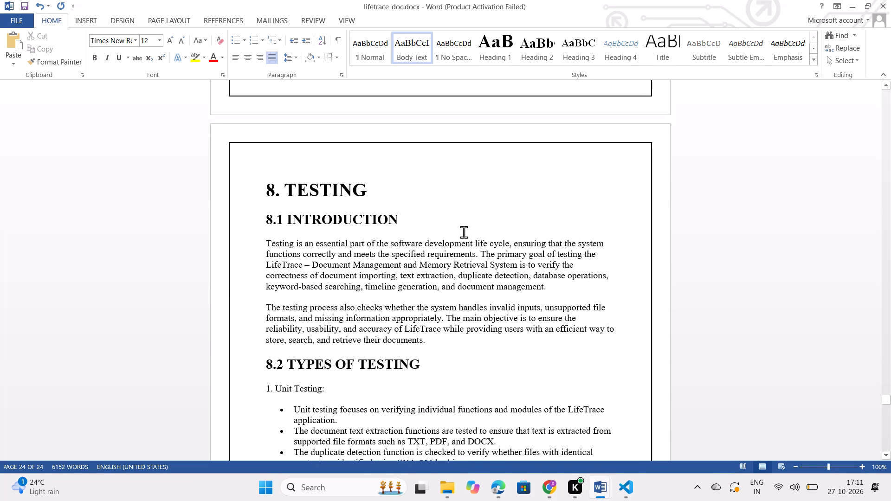
{"action": "scroll", "coordinate": [464, 232], "scroll_direction": "up", "scroll_amount": 1}
{"action": "scroll", "coordinate": [464, 232], "scroll_direction": "down", "scroll_amount": 1}
{"action": "scroll", "coordinate": [464, 232], "scroll_direction": "up", "scroll_amount": 1}
{"action": "scroll", "coordinate": [464, 232], "scroll_direction": "down", "scroll_amount": 1}
{"action": "scroll", "coordinate": [464, 232], "scroll_direction": "up", "scroll_amount": 1}
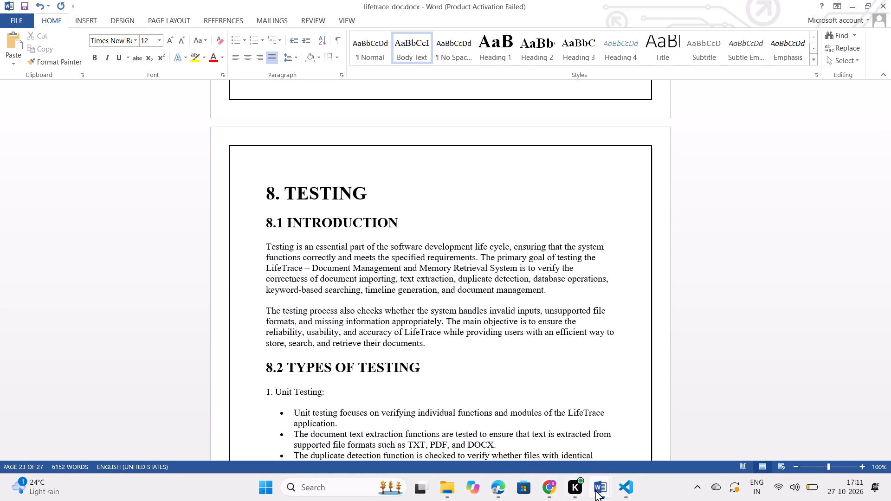
Switch to the reference report and review its Testing chapter, from the types of testing to the start of chapter 9.
{"action": "left_click", "coordinate": [565, 425]}
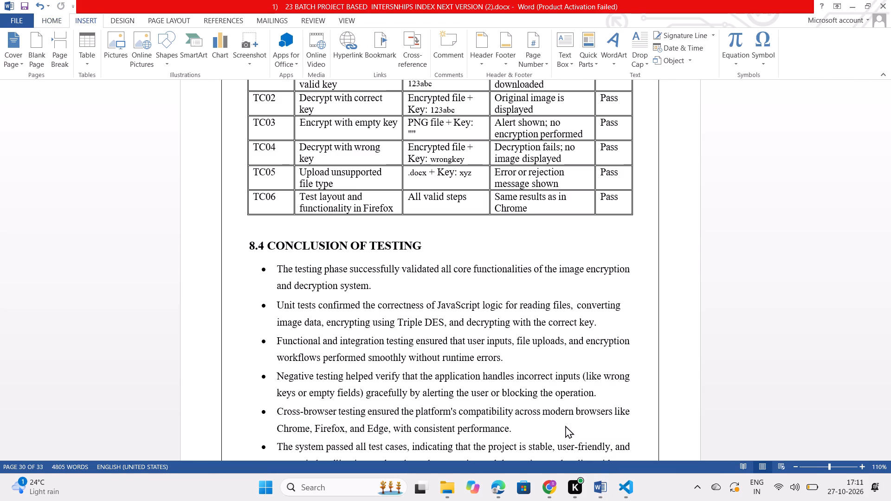
{"action": "scroll", "coordinate": [422, 310], "scroll_direction": "up", "scroll_amount": 8}
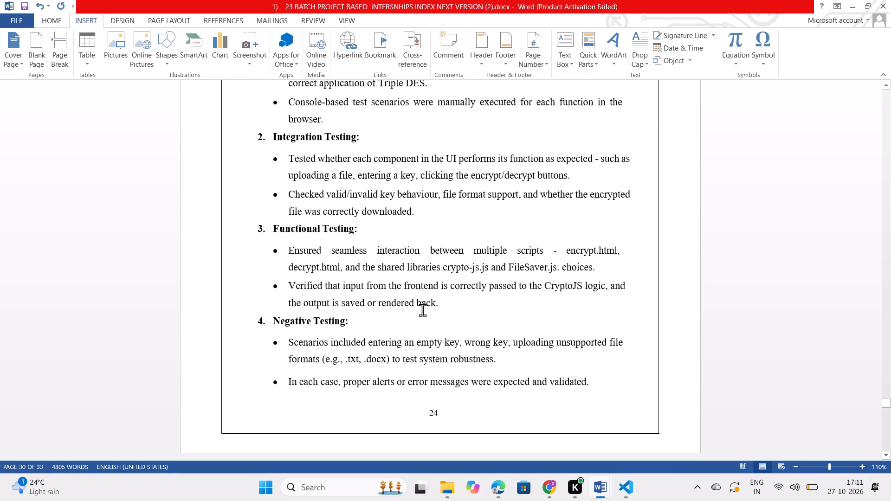
{"action": "scroll", "coordinate": [422, 310], "scroll_direction": "right", "scroll_amount": 3}
{"action": "scroll", "coordinate": [422, 310], "scroll_direction": "down", "scroll_amount": 2}
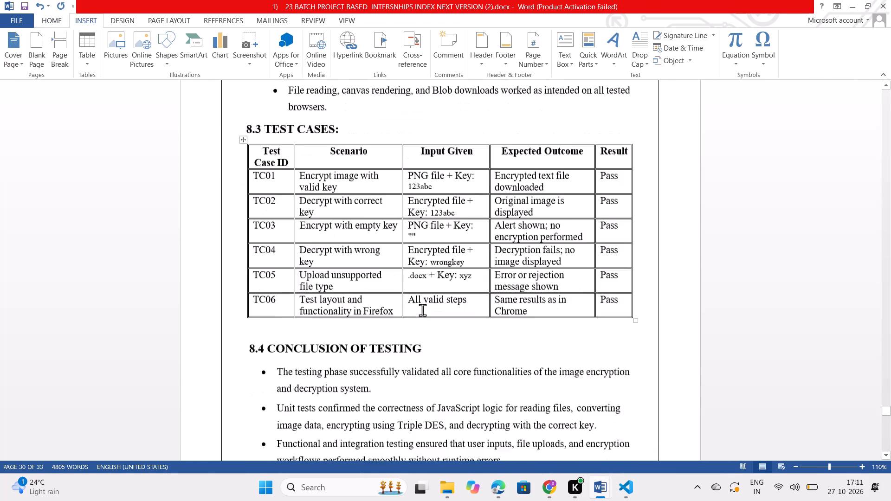
{"action": "scroll", "coordinate": [422, 310], "scroll_direction": "down", "scroll_amount": 4}
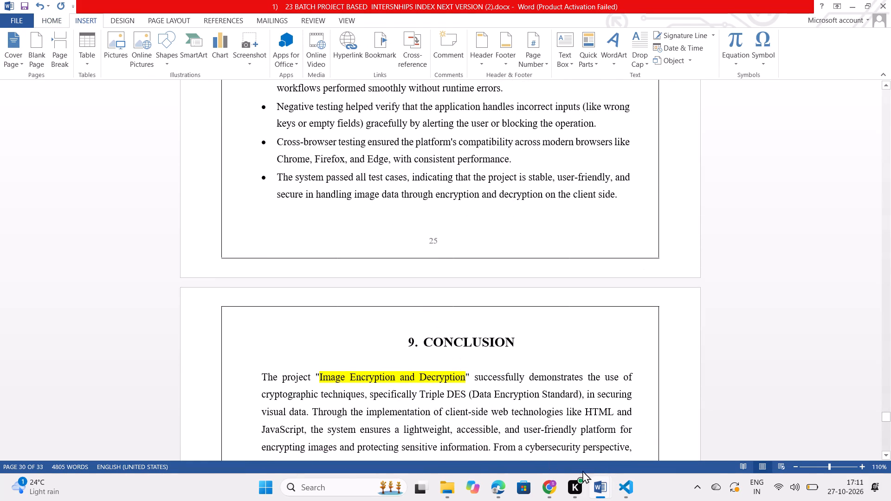
Return to lifetrace_doc.docx and indent the "8. TESTING" heading by four tab stops toward the page centre.
{"action": "left_click", "coordinate": [658, 421]}
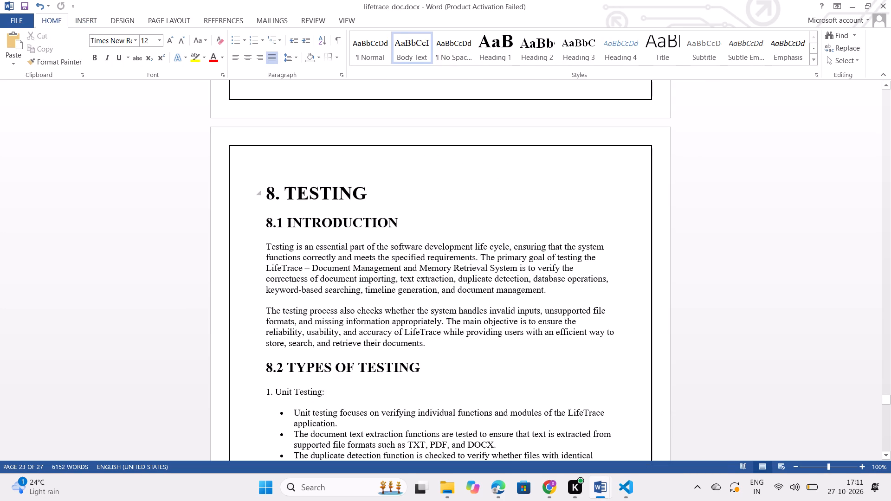
{"action": "left_click", "coordinate": [270, 193]}
{"action": "key", "text": "Tab"}
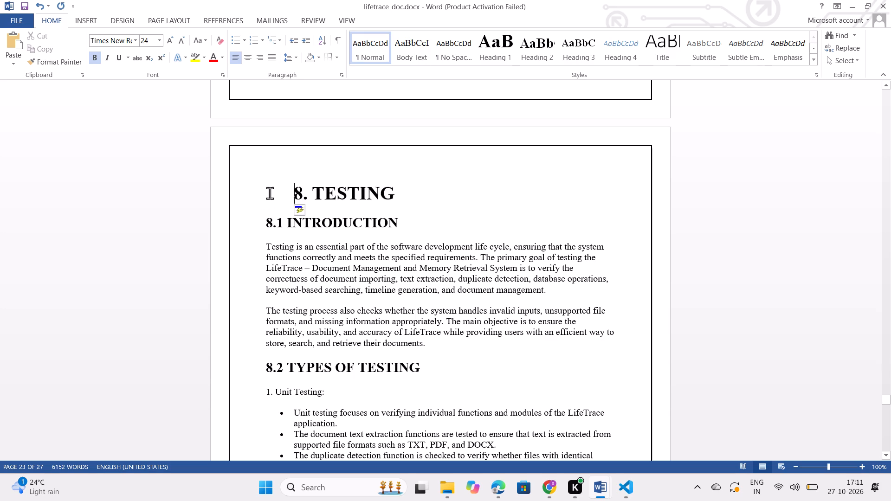
{"action": "key", "text": "Tab"}
{"action": "key", "text": "Tab"}
{"action": "key", "text": "Tab"}
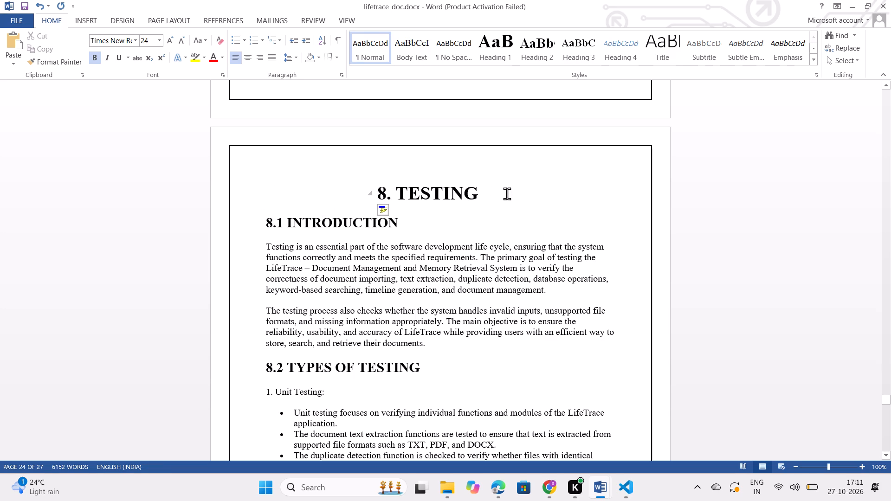
Set the font size of the "8. TESTING" heading to 16.
{"action": "left_click", "coordinate": [510, 195]}
{"action": "left_click_drag", "start_coordinate": [510, 195], "coordinate": [365, 191]}
{"action": "left_click_drag", "start_coordinate": [484, 191], "coordinate": [403, 194]}
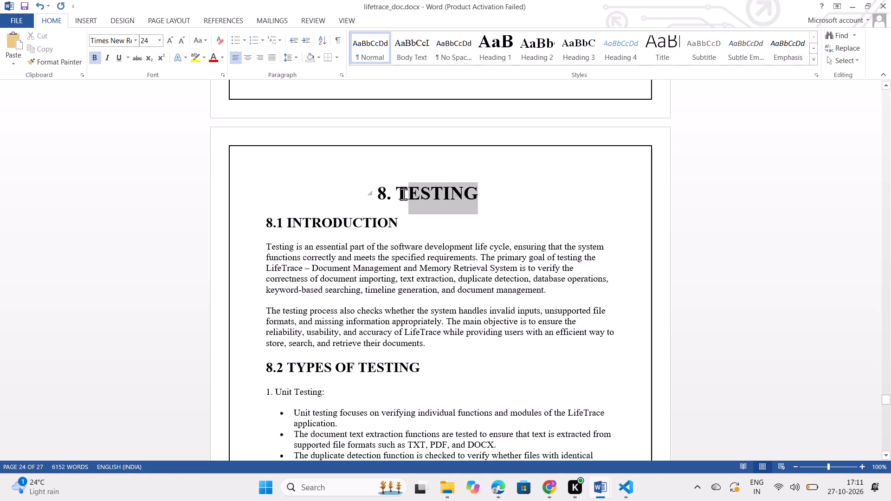
{"action": "left_click_drag", "start_coordinate": [403, 194], "coordinate": [380, 191]}
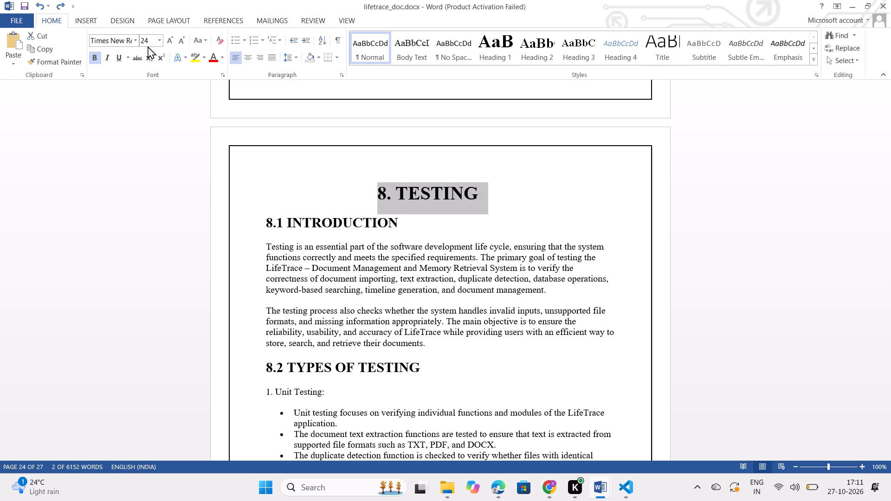
{"action": "left_click", "coordinate": [160, 42]}
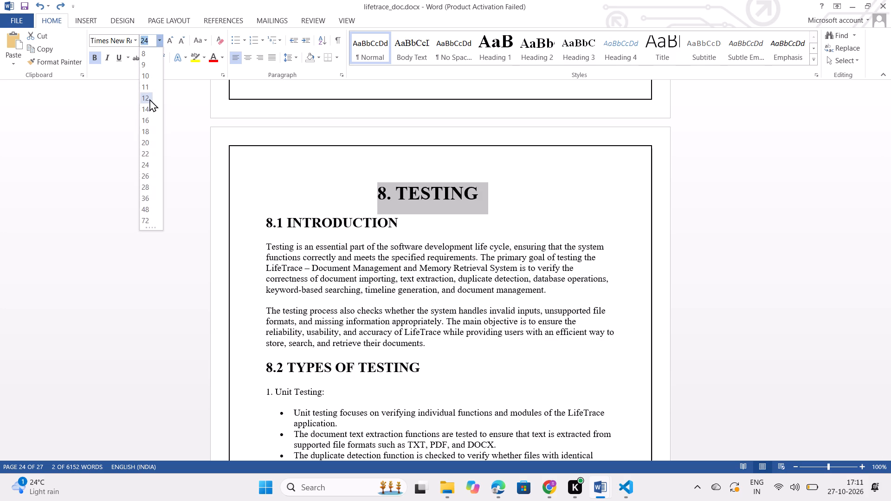
{"action": "left_click", "coordinate": [148, 106]}
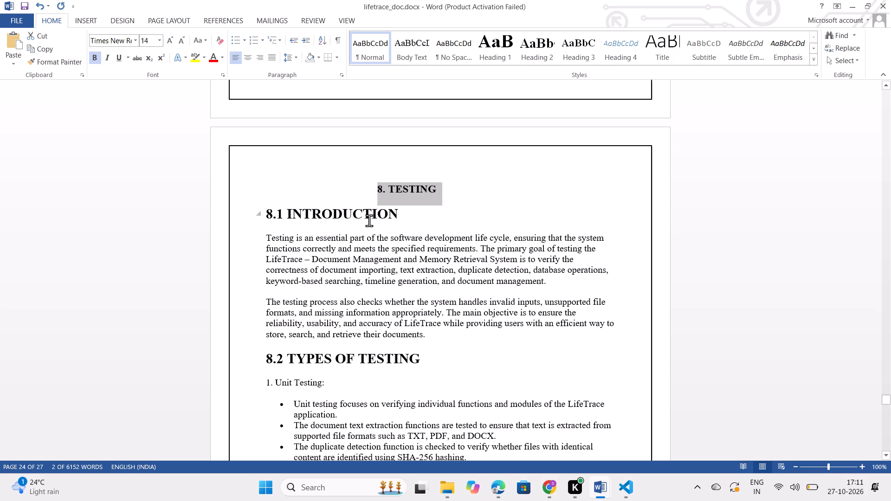
{"action": "left_click", "coordinate": [158, 42]}
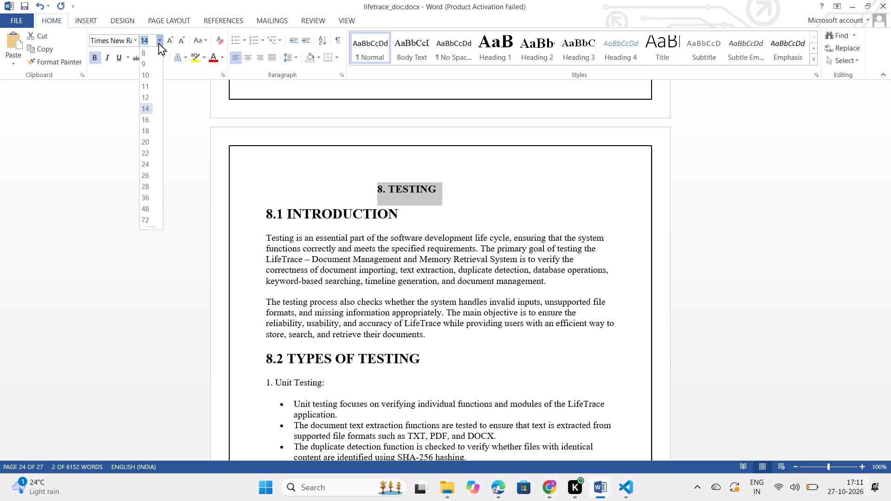
{"action": "left_click", "coordinate": [150, 118]}
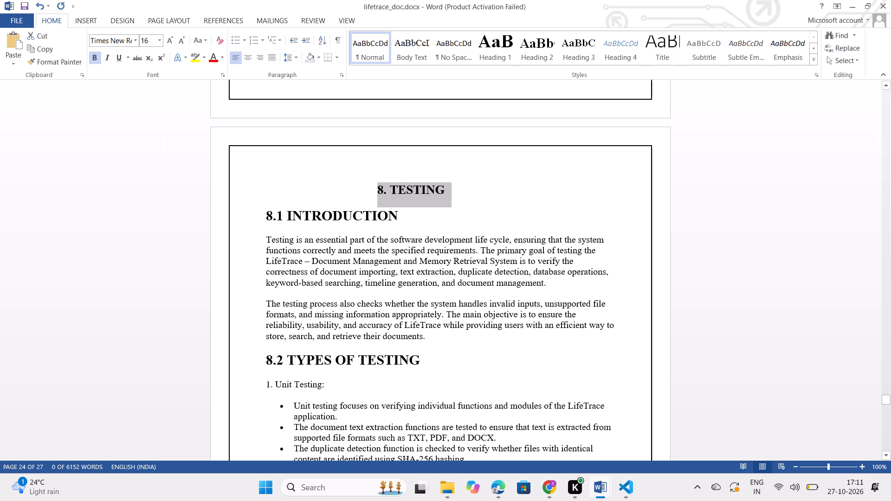
Set the font size of the "8.1 INTRODUCTION" heading to 14.
{"action": "left_click_drag", "start_coordinate": [406, 222], "coordinate": [276, 217]}
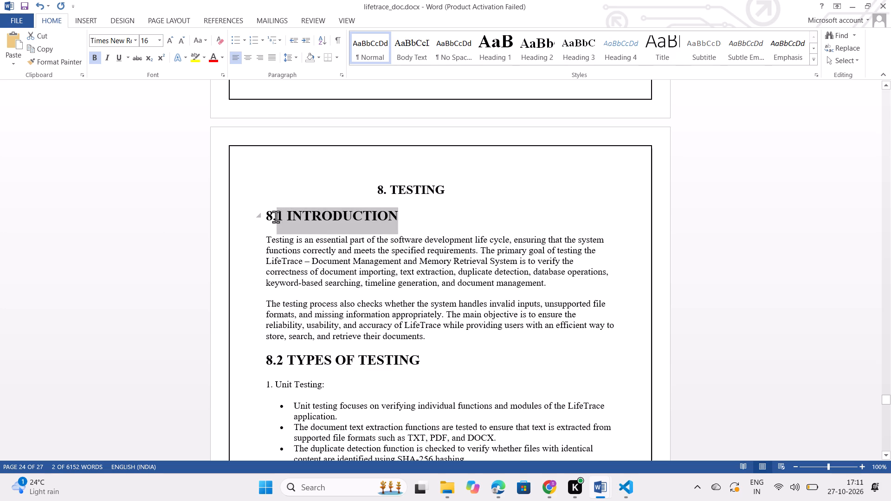
{"action": "left_click_drag", "start_coordinate": [276, 217], "coordinate": [263, 212]}
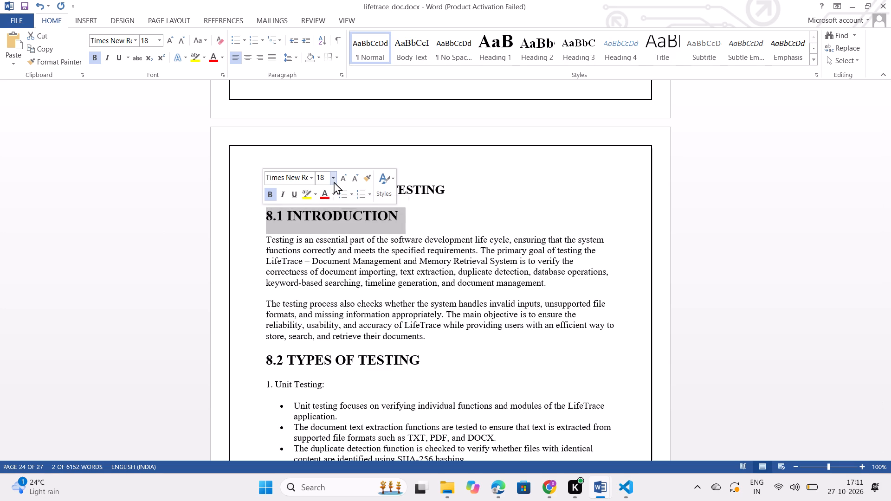
{"action": "left_click", "coordinate": [334, 181]}
{"action": "left_click", "coordinate": [321, 244]}
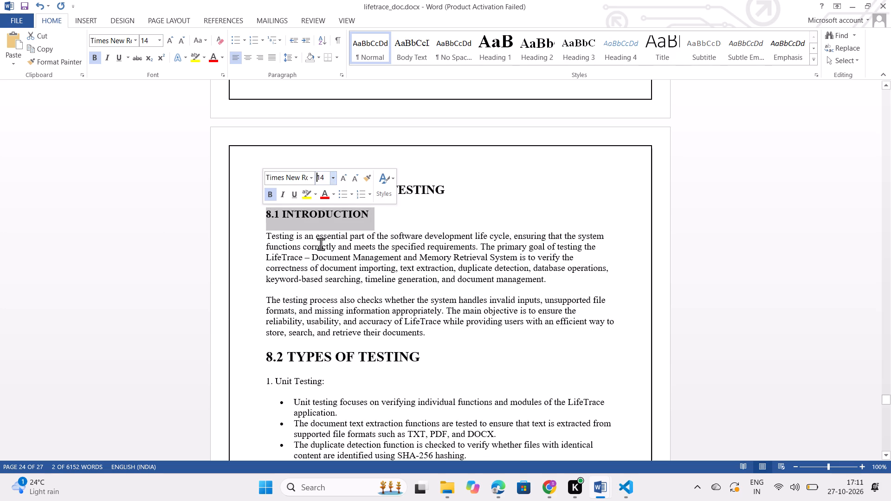
{"action": "left_click", "coordinate": [435, 328]}
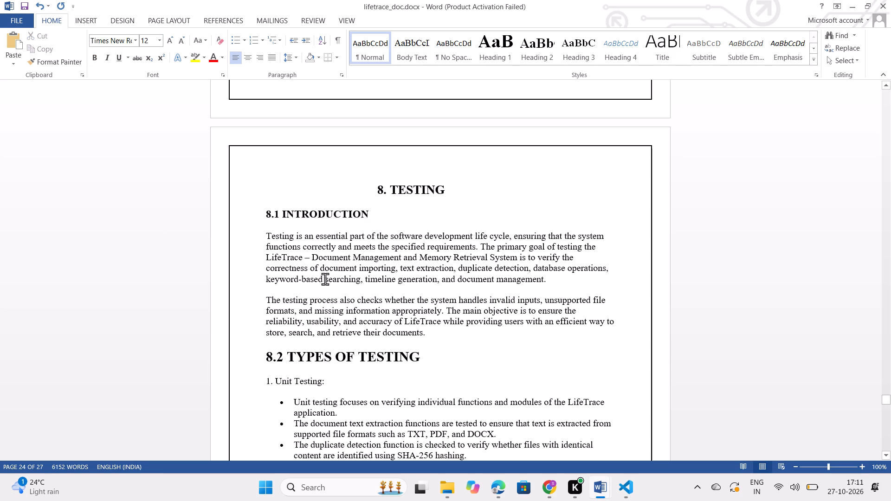
Delete the second paragraph of section 8.1, starting "The testing process also checks whether the system handles invalid inputs".
{"action": "scroll", "coordinate": [298, 263], "scroll_direction": "down", "scroll_amount": 7}
{"action": "scroll", "coordinate": [298, 263], "scroll_direction": "up", "scroll_amount": 1}
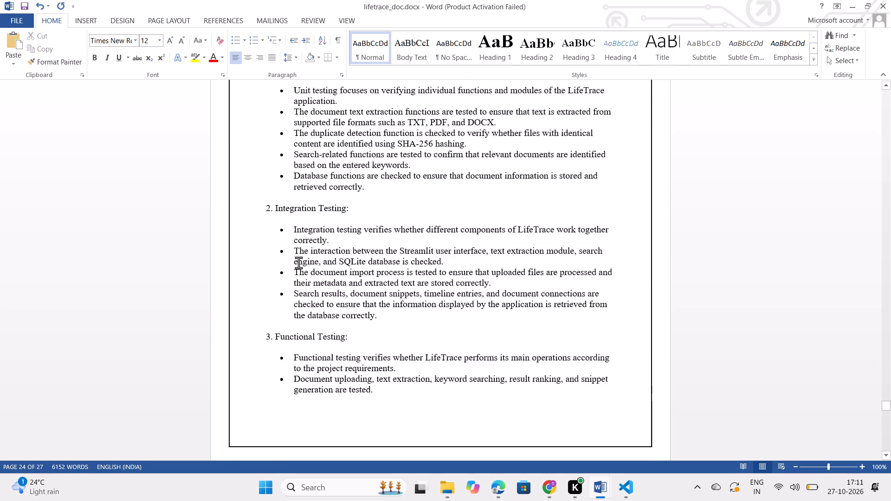
{"action": "scroll", "coordinate": [298, 263], "scroll_direction": "up", "scroll_amount": 3}
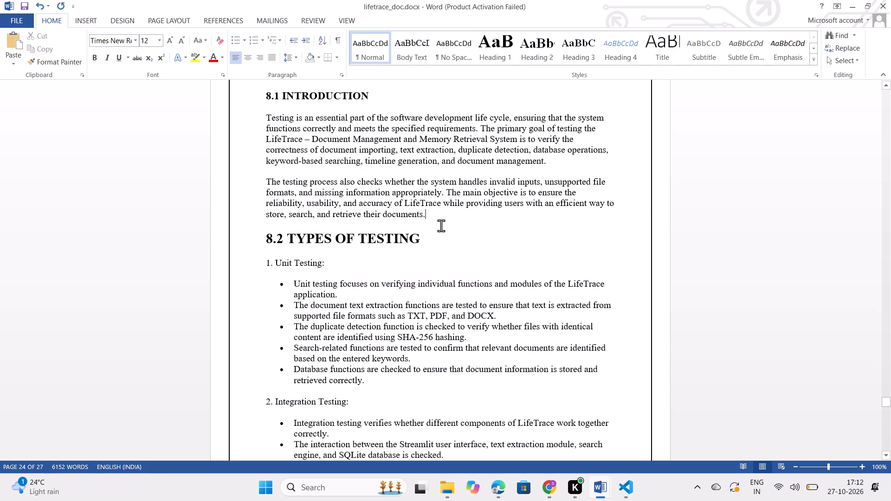
{"action": "left_click_drag", "start_coordinate": [432, 222], "coordinate": [272, 184]}
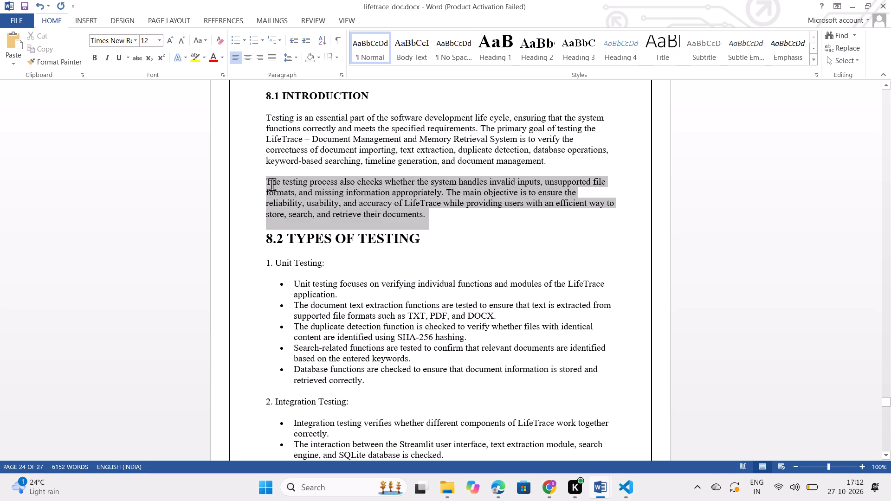
{"action": "left_click_drag", "start_coordinate": [272, 184], "coordinate": [268, 176]}
{"action": "key", "text": "BackSpace"}
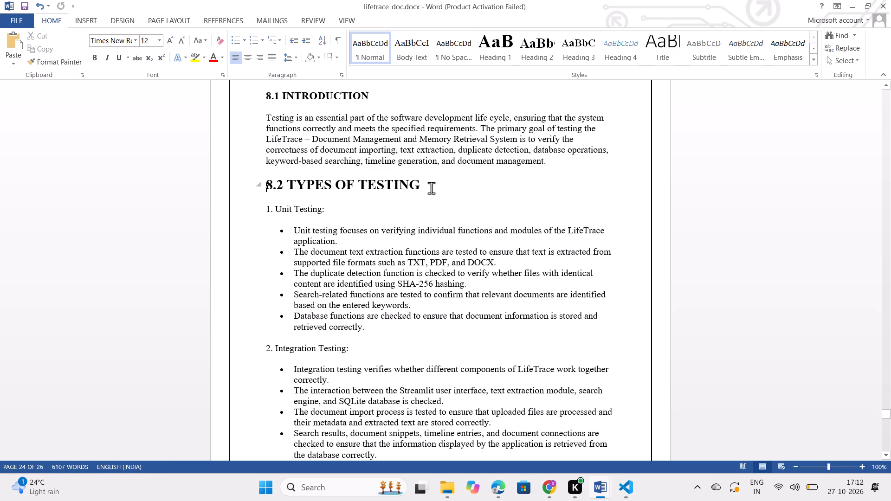
Set the font size of the "8.2 TYPES OF TESTING" heading to 14.
{"action": "left_click_drag", "start_coordinate": [431, 188], "coordinate": [264, 189]}
{"action": "left_click", "coordinate": [158, 37]}
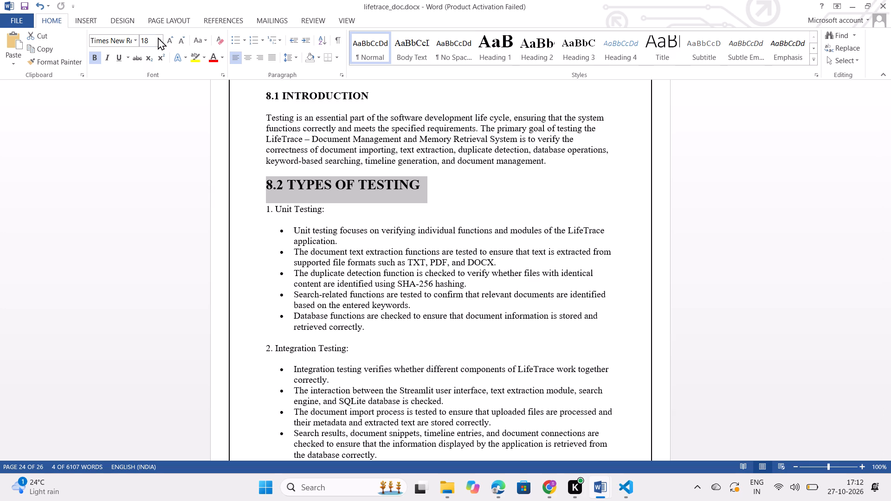
{"action": "left_click", "coordinate": [148, 109]}
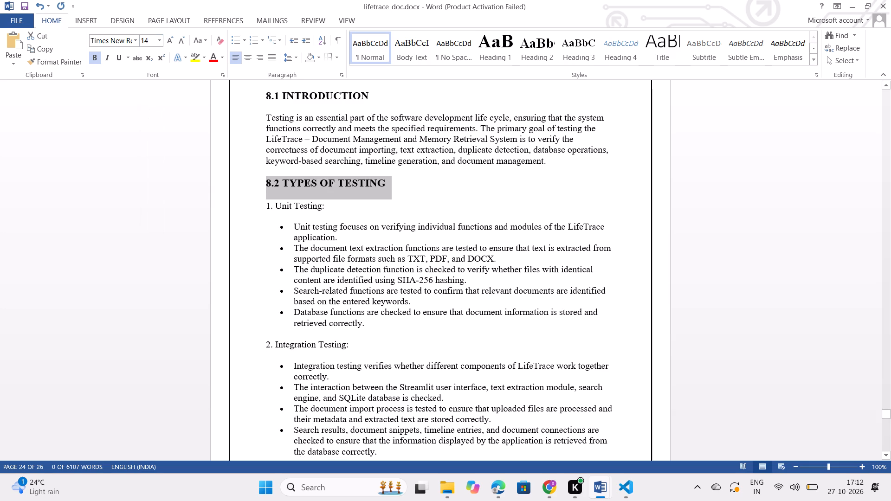
Justify the remaining introduction paragraph under "8.1 INTRODUCTION".
{"action": "left_click_drag", "start_coordinate": [559, 169], "coordinate": [501, 159]}
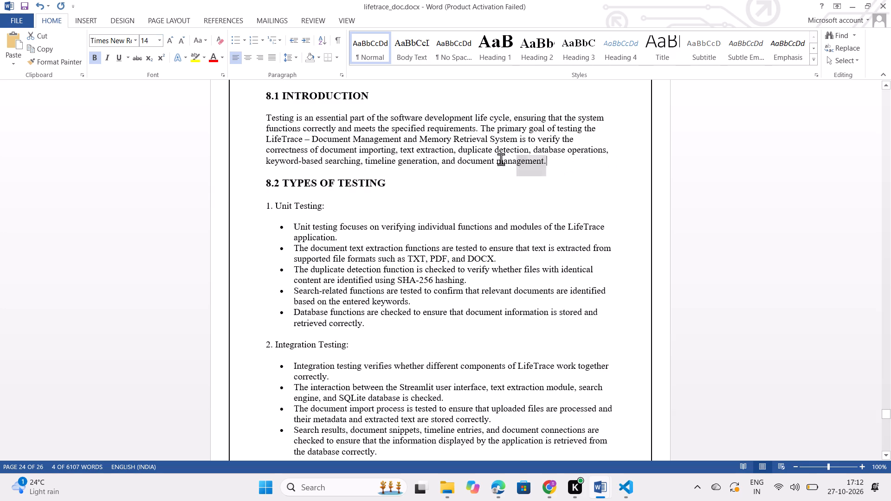
{"action": "left_click_drag", "start_coordinate": [501, 159], "coordinate": [268, 117]}
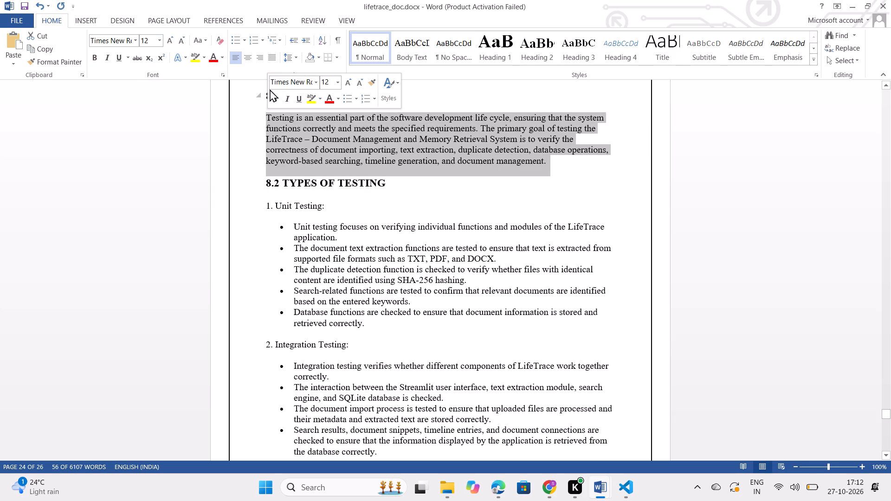
{"action": "left_click", "coordinate": [274, 58]}
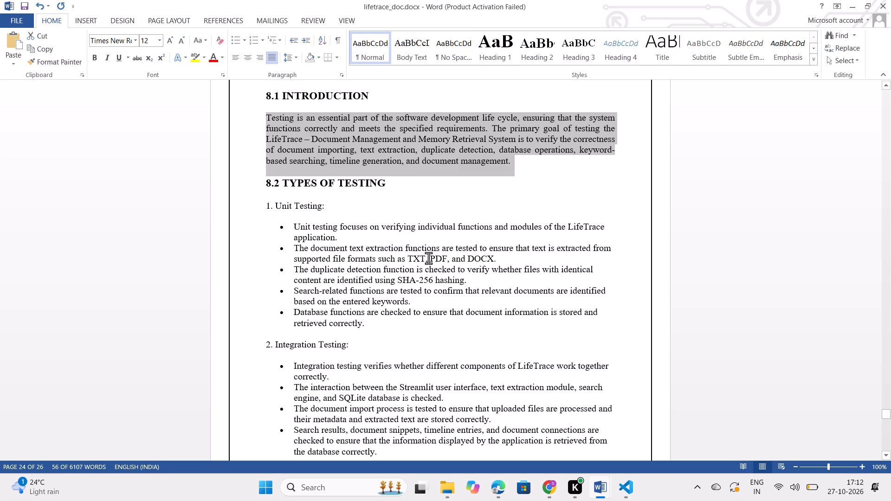
{"action": "left_click", "coordinate": [428, 258]}
Delete the Unit Testing bullet about the duplicate detection function and SHA-256 hashing.
{"action": "scroll", "coordinate": [428, 258], "scroll_direction": "down", "scroll_amount": 1}
{"action": "scroll", "coordinate": [428, 258], "scroll_direction": "up", "scroll_amount": 1}
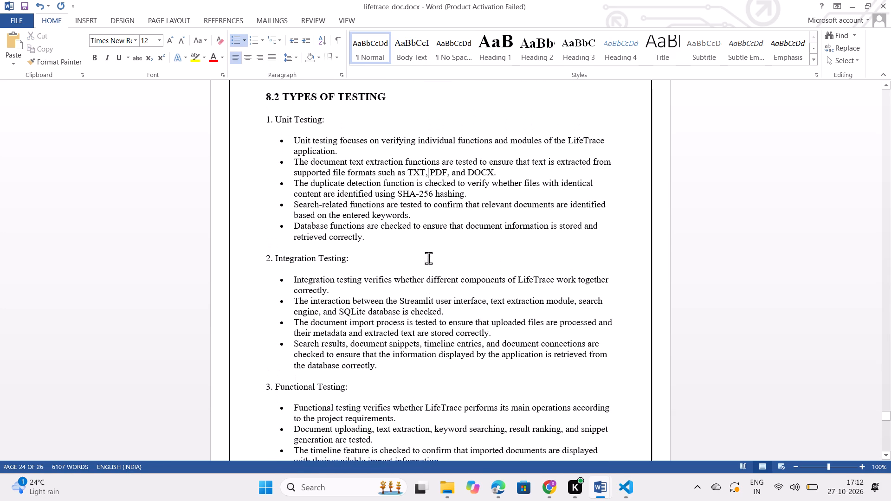
{"action": "left_click_drag", "start_coordinate": [471, 193], "coordinate": [354, 199]}
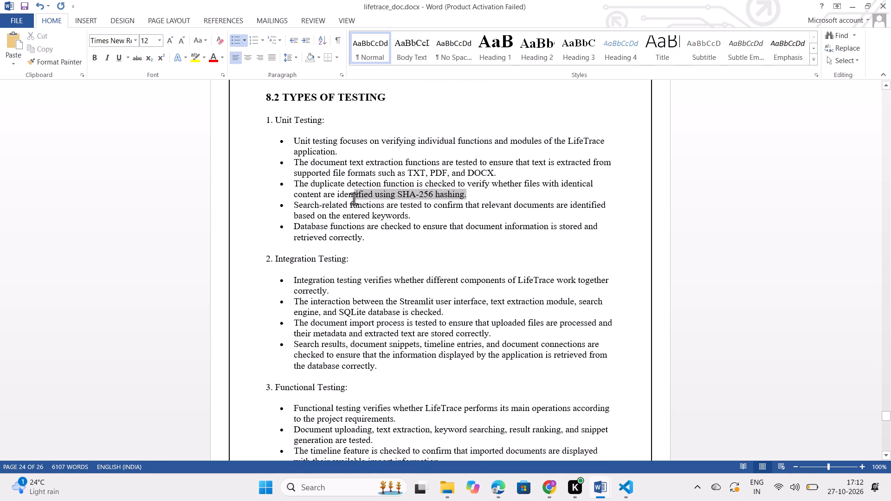
{"action": "left_click_drag", "start_coordinate": [354, 199], "coordinate": [282, 184]}
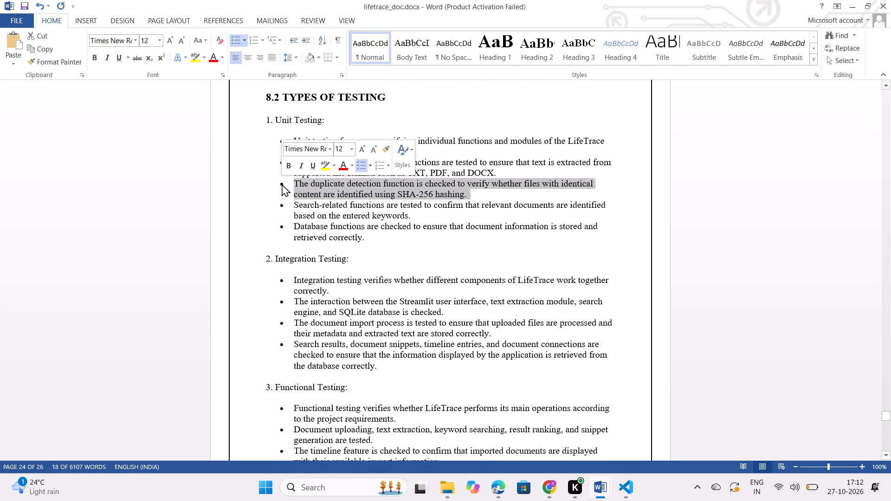
{"action": "key", "text": "BackSpace"}
Delete the last Functional Testing bullet, about the connections feature and shared keywords.
{"action": "scroll", "coordinate": [282, 184], "scroll_direction": "down", "scroll_amount": 2}
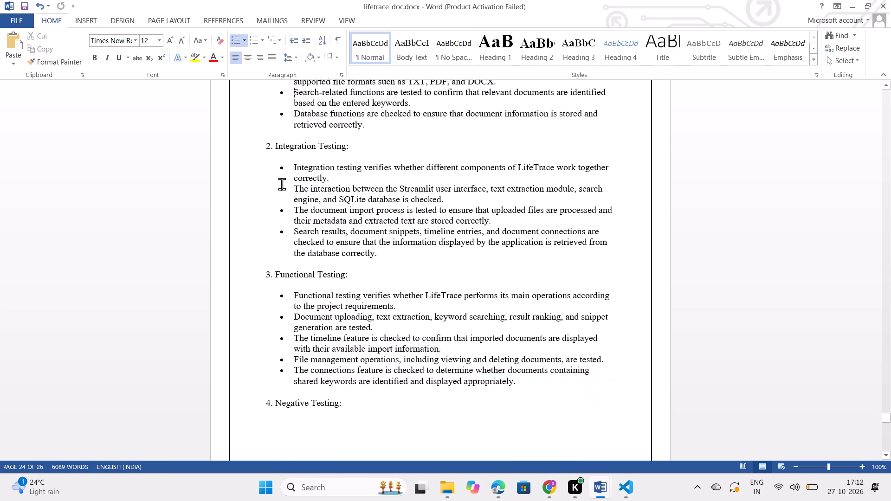
{"action": "scroll", "coordinate": [282, 184], "scroll_direction": "down", "scroll_amount": 1}
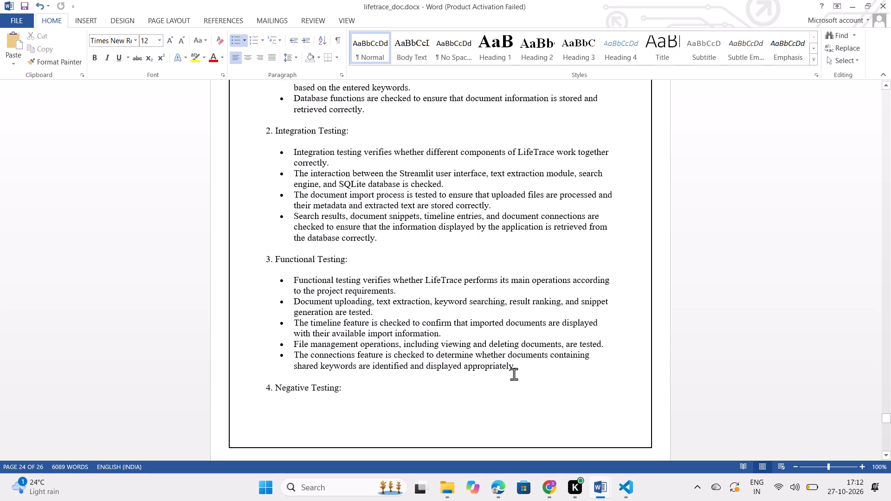
{"action": "left_click_drag", "start_coordinate": [520, 368], "coordinate": [304, 362]}
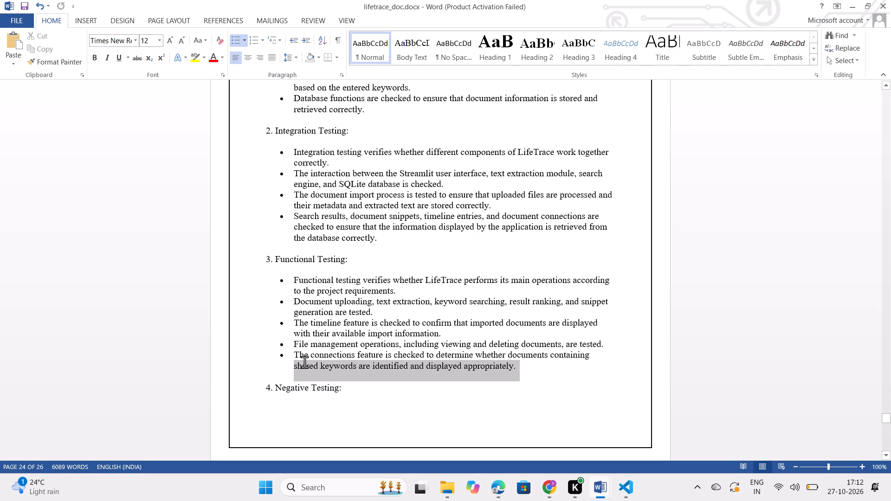
{"action": "left_click_drag", "start_coordinate": [304, 362], "coordinate": [292, 355]}
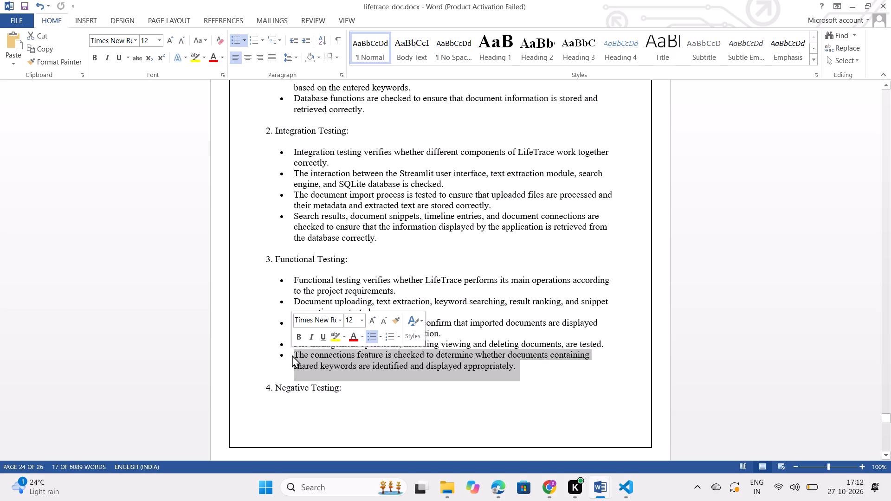
{"action": "key", "text": "BackSpace"}
Delete the testing note paragraph between the test case table and the "8.4 CONCLUSION OF TESTING" heading.
{"action": "scroll", "coordinate": [292, 355], "scroll_direction": "down", "scroll_amount": 2}
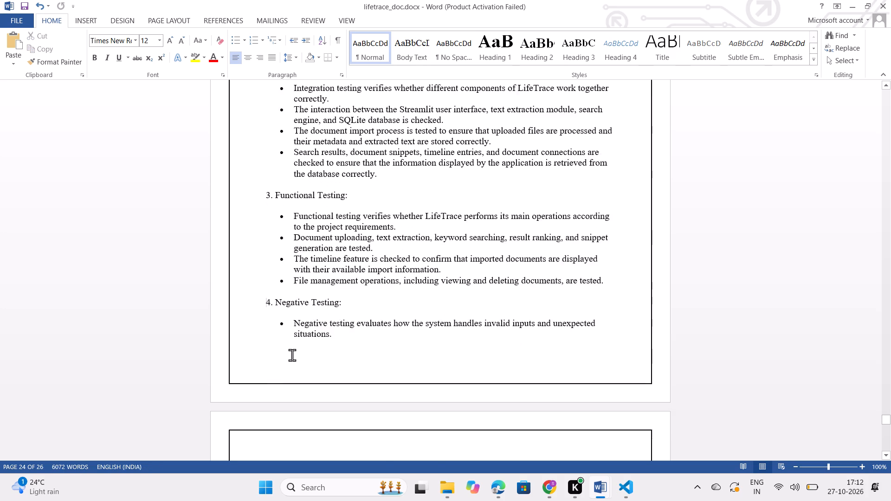
{"action": "scroll", "coordinate": [292, 355], "scroll_direction": "down", "scroll_amount": 5}
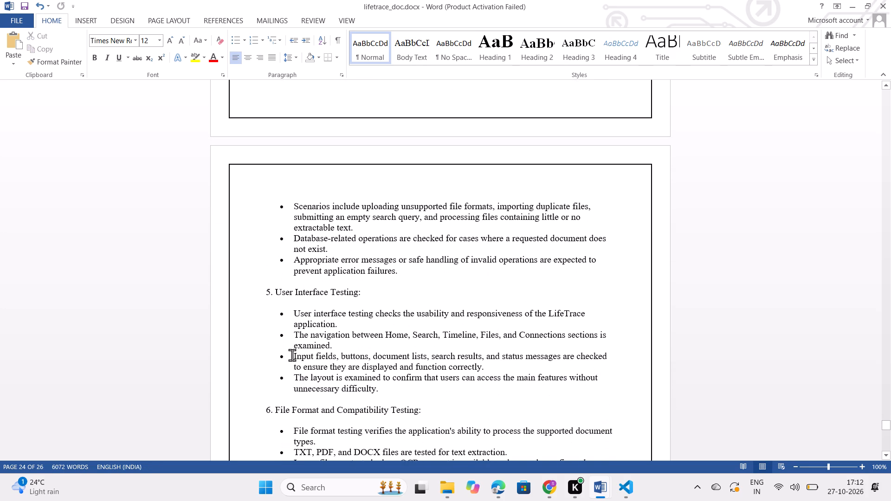
{"action": "scroll", "coordinate": [292, 355], "scroll_direction": "down", "scroll_amount": 3}
{"action": "scroll", "coordinate": [292, 355], "scroll_direction": "up", "scroll_amount": 1, "text": "ctrl"}
{"action": "scroll", "coordinate": [292, 355], "scroll_direction": "down", "scroll_amount": 1, "text": "ctrl"}
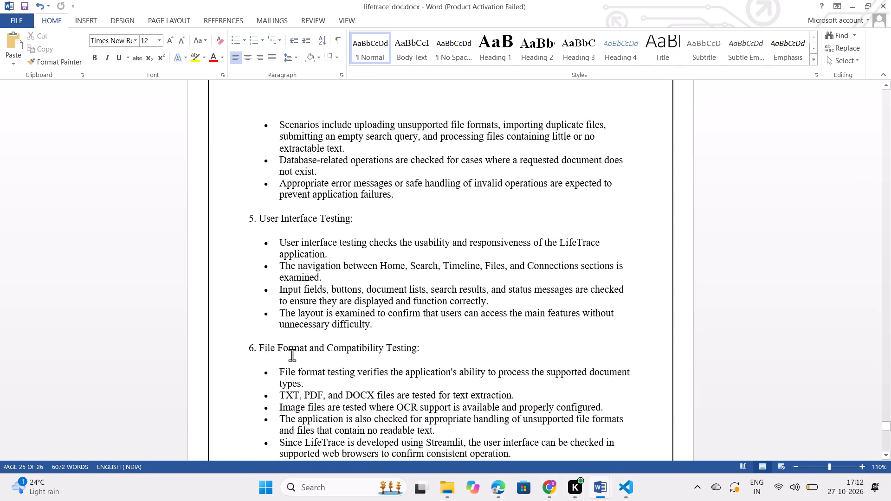
{"action": "scroll", "coordinate": [292, 355], "scroll_direction": "down", "scroll_amount": 7}
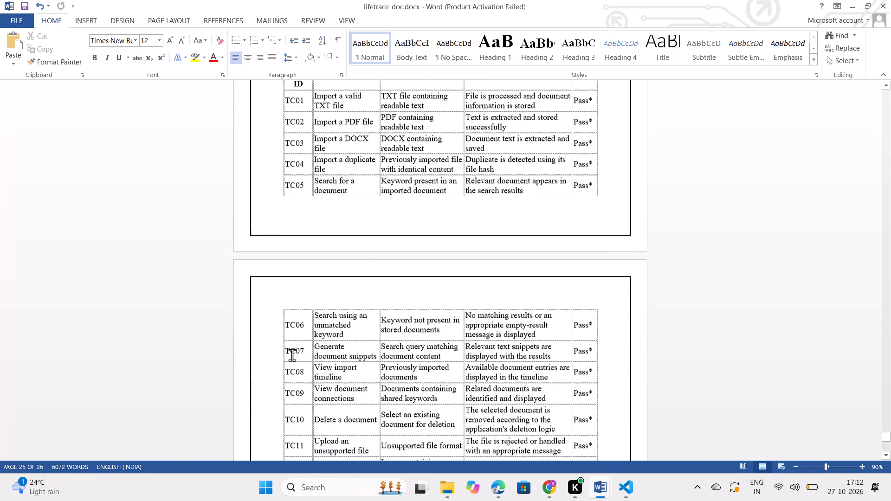
{"action": "scroll", "coordinate": [292, 355], "scroll_direction": "down", "scroll_amount": 4}
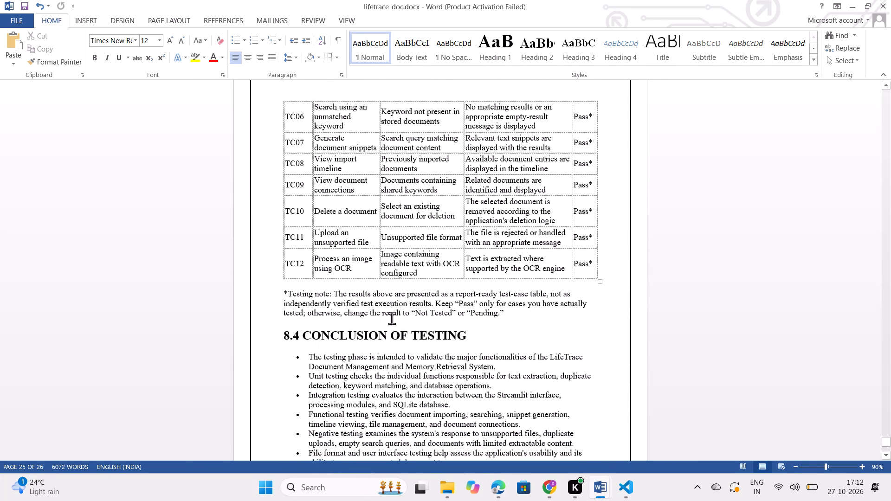
{"action": "left_click_drag", "start_coordinate": [516, 312], "coordinate": [328, 302]}
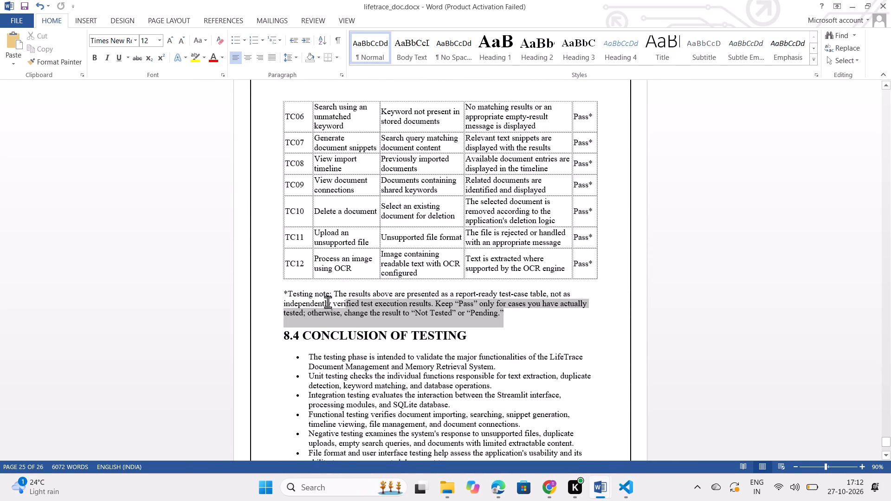
{"action": "left_click_drag", "start_coordinate": [328, 302], "coordinate": [277, 293]}
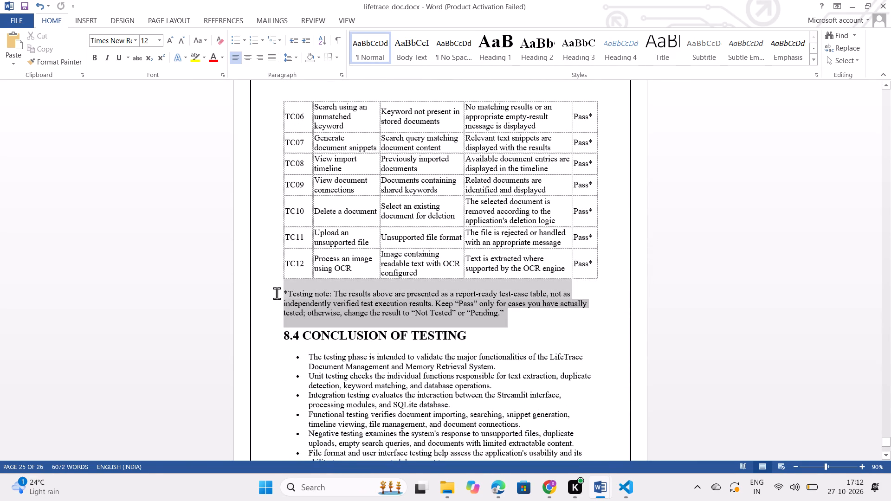
{"action": "left_click_drag", "start_coordinate": [277, 293], "coordinate": [278, 293]}
{"action": "key", "text": "BackSpace"}
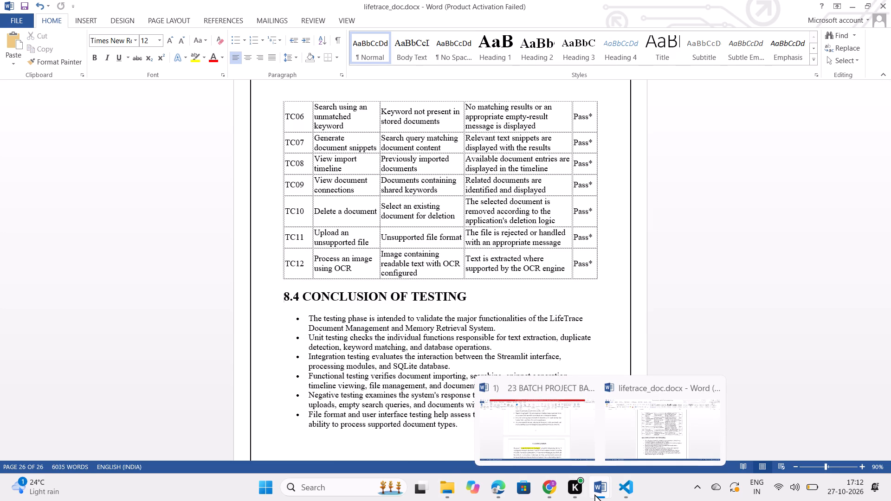
Switch to the reference report and examine the layout of its Testing chapter, from the 8.4 conclusion back to the testing types.
{"action": "left_click", "coordinate": [563, 443]}
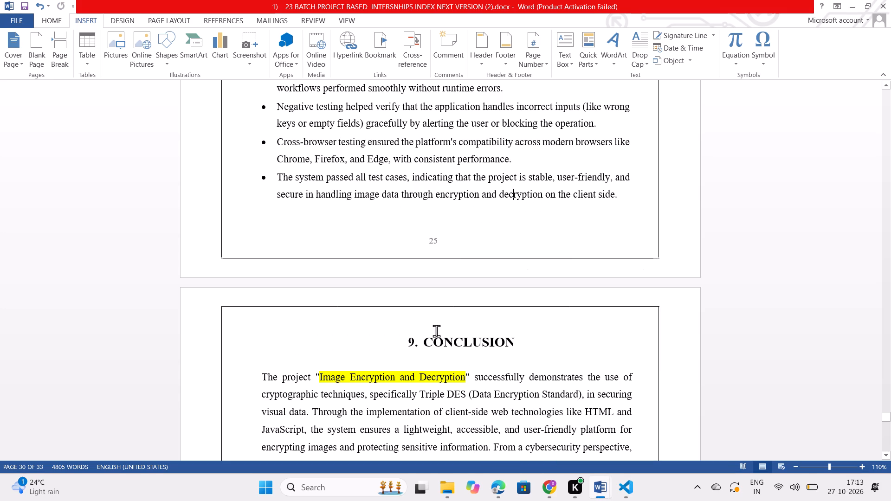
{"action": "scroll", "coordinate": [436, 331], "scroll_direction": "up", "scroll_amount": 2}
{"action": "left_click", "coordinate": [436, 331]}
{"action": "left_click", "coordinate": [436, 331]}
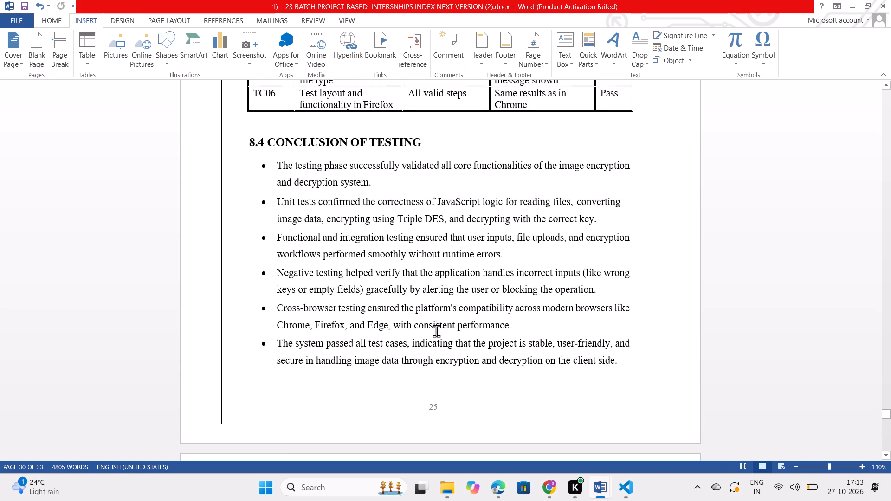
{"action": "left_click", "coordinate": [55, 17]}
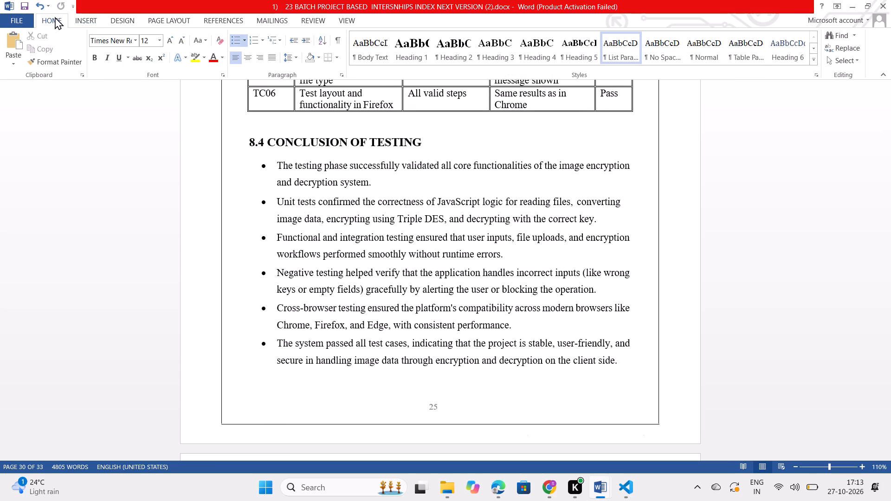
{"action": "left_click", "coordinate": [363, 252]}
{"action": "scroll", "coordinate": [363, 252], "scroll_direction": "up", "scroll_amount": 3}
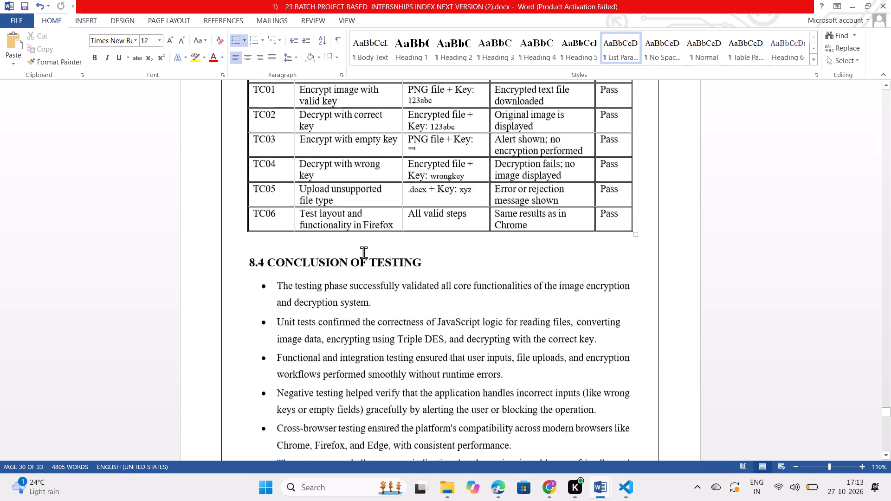
{"action": "scroll", "coordinate": [363, 252], "scroll_direction": "up", "scroll_amount": 4}
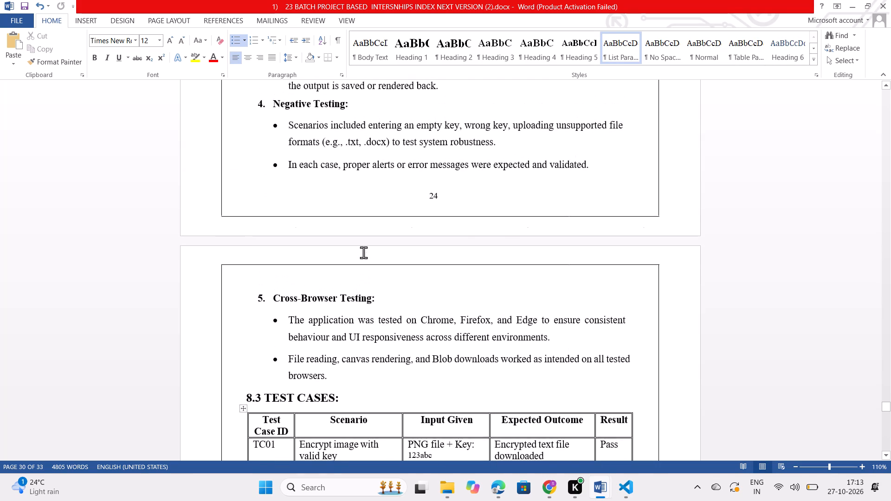
{"action": "scroll", "coordinate": [363, 252], "scroll_direction": "up", "scroll_amount": 1}
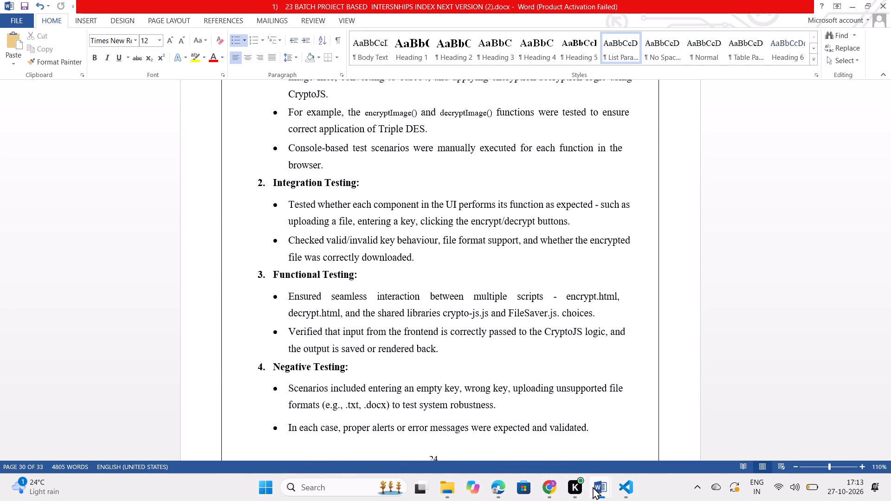
Return to lifetrace_doc.docx and review its Testing chapter against the reference, checking the formatting of the "8.2 TYPES OF TESTING" heading.
{"action": "left_click", "coordinate": [645, 437]}
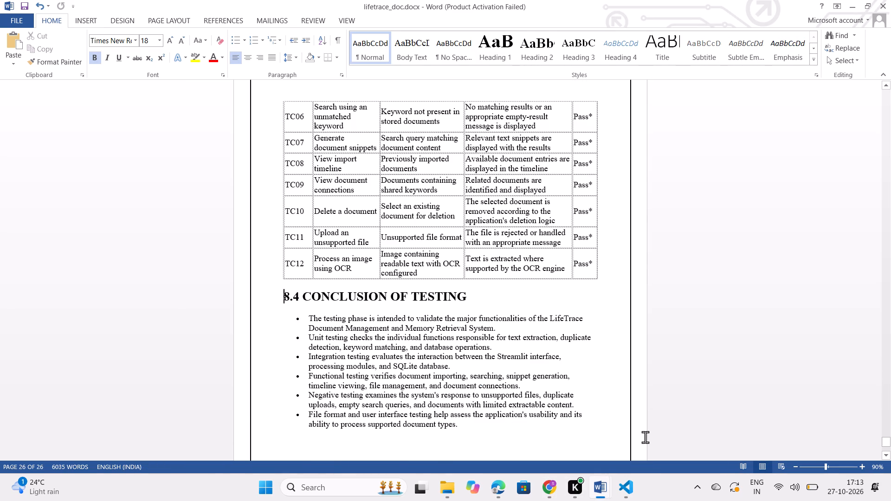
{"action": "scroll", "coordinate": [491, 319], "scroll_direction": "up", "scroll_amount": 7}
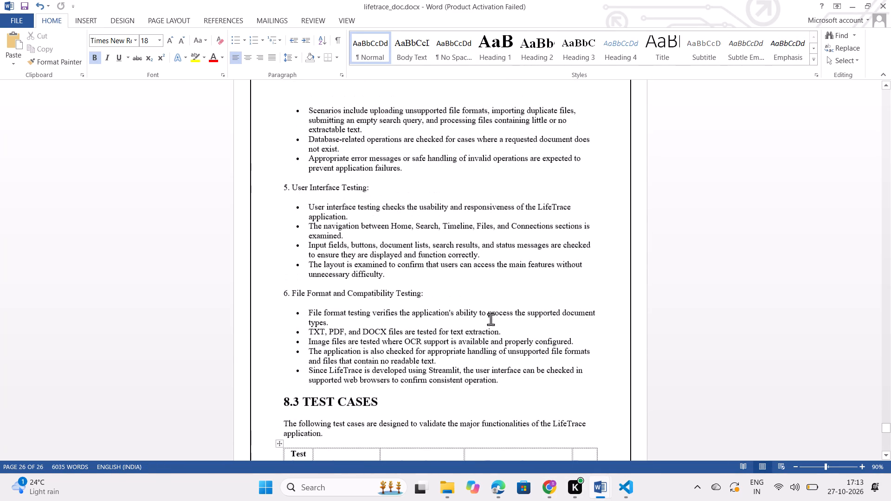
{"action": "scroll", "coordinate": [491, 319], "scroll_direction": "up", "scroll_amount": 4}
{"action": "scroll", "coordinate": [491, 319], "scroll_direction": "up", "scroll_amount": 6, "text": "ctrl"}
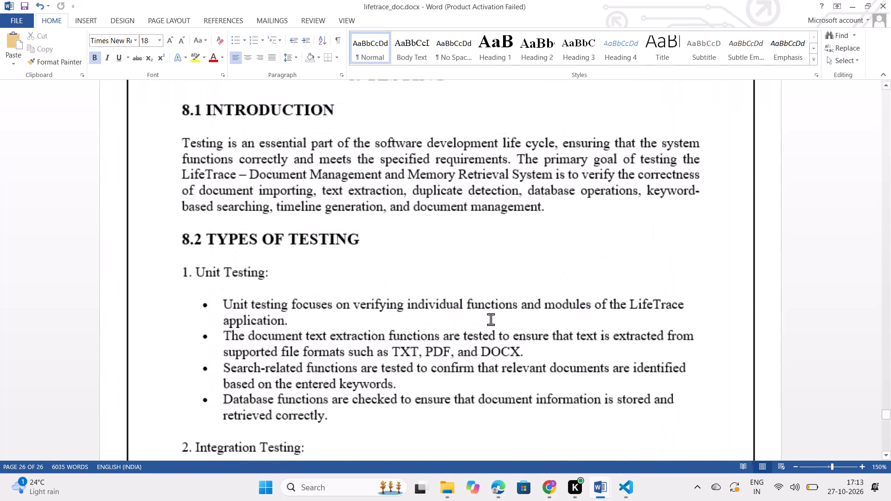
{"action": "scroll", "coordinate": [491, 319], "scroll_direction": "down", "scroll_amount": 3}
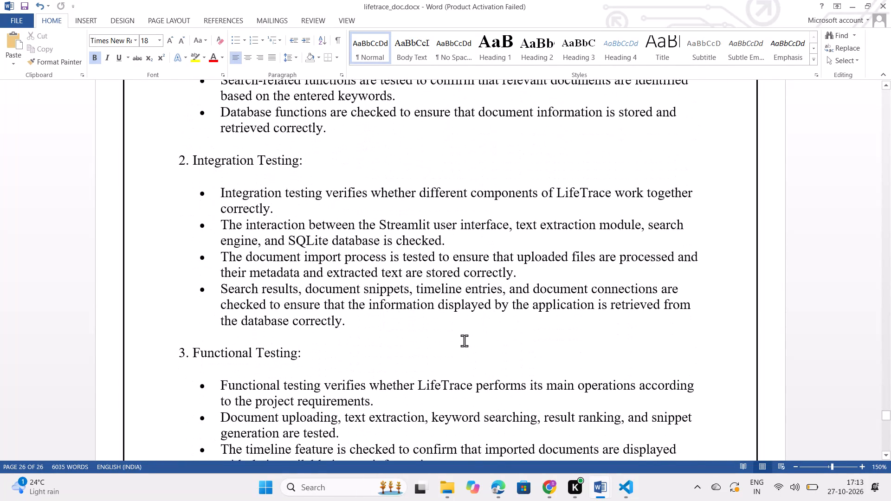
{"action": "scroll", "coordinate": [464, 340], "scroll_direction": "down", "scroll_amount": 1, "text": "ctrl"}
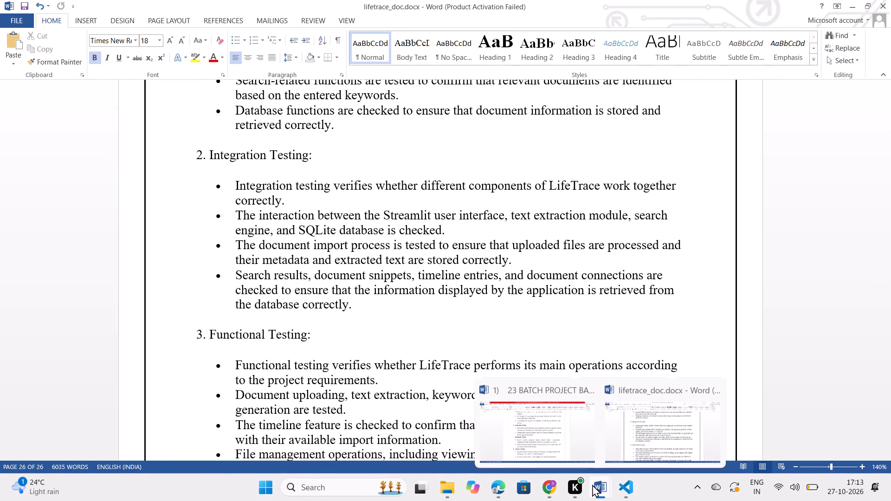
{"action": "left_click", "coordinate": [657, 432]}
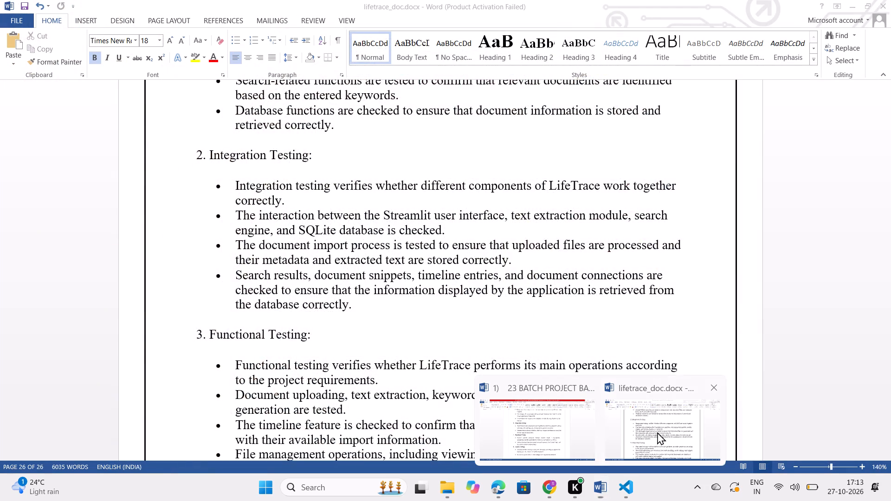
{"action": "scroll", "coordinate": [465, 298], "scroll_direction": "up", "scroll_amount": 4}
{"action": "scroll", "coordinate": [465, 298], "scroll_direction": "down", "scroll_amount": 2}
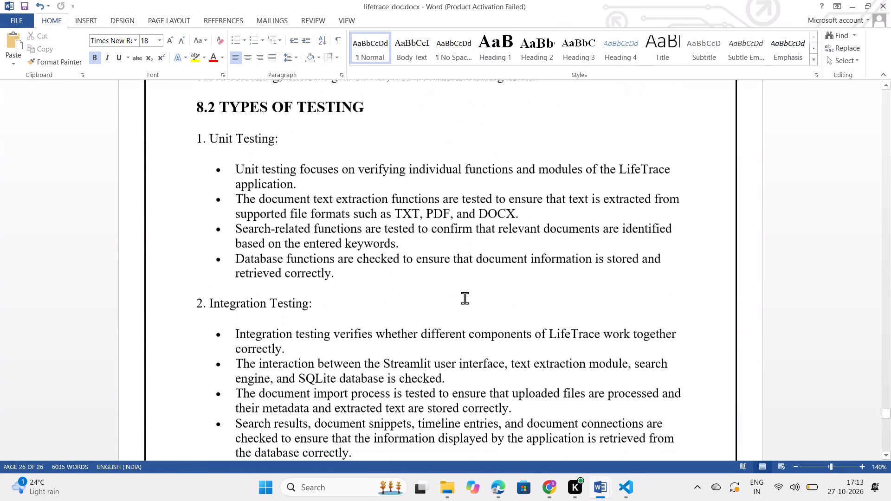
{"action": "scroll", "coordinate": [465, 298], "scroll_direction": "up", "scroll_amount": 1}
{"action": "left_click", "coordinate": [338, 188]}
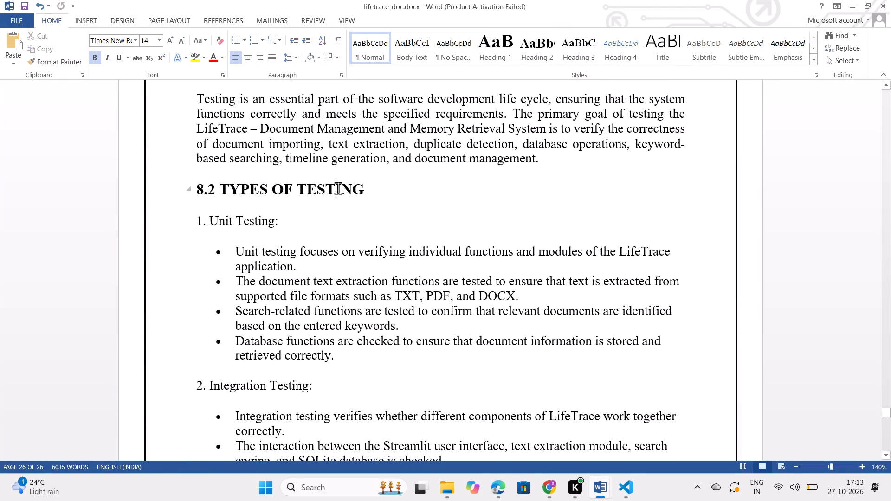
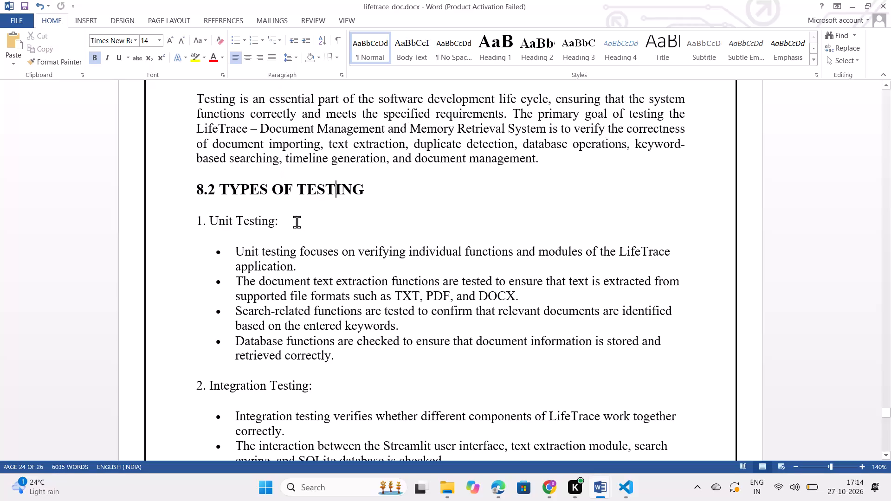
Make the "1. Unit Testing:", "2. Integration Testing:" and "3. Functional Testing:" subheadings bold.
{"action": "left_click_drag", "start_coordinate": [297, 223], "coordinate": [142, 232]}
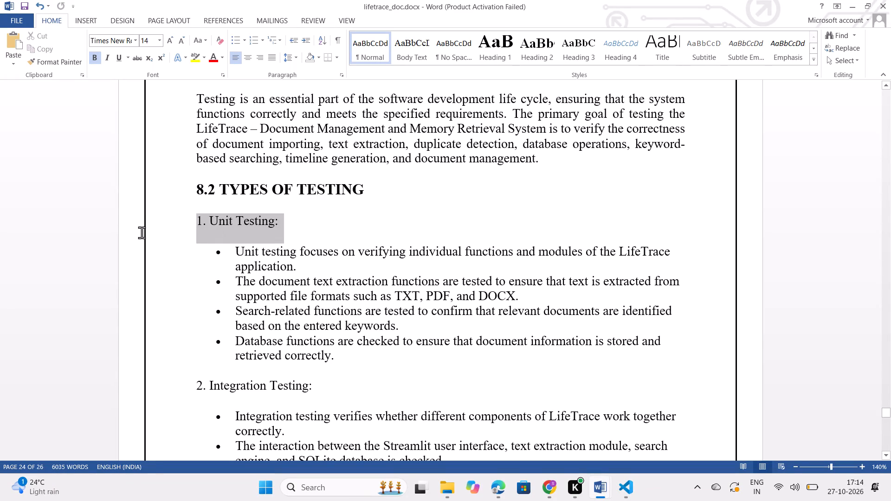
{"action": "left_click", "coordinate": [98, 59]}
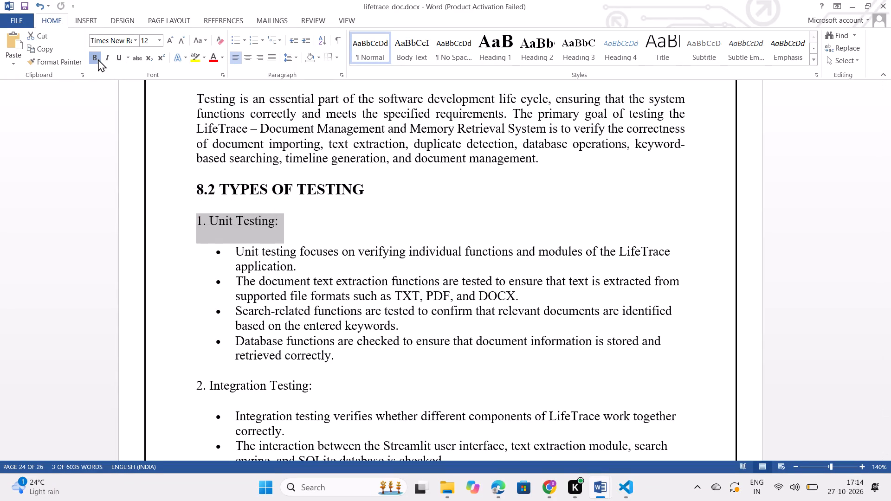
{"action": "left_click", "coordinate": [291, 288]}
{"action": "scroll", "coordinate": [291, 288], "scroll_direction": "down", "scroll_amount": 1}
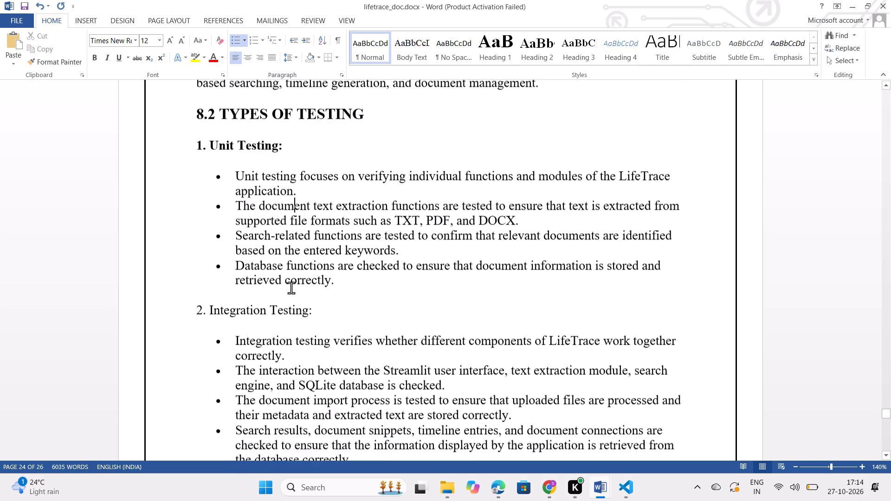
{"action": "scroll", "coordinate": [291, 288], "scroll_direction": "down", "scroll_amount": 1}
{"action": "left_click_drag", "start_coordinate": [343, 235], "coordinate": [235, 234]}
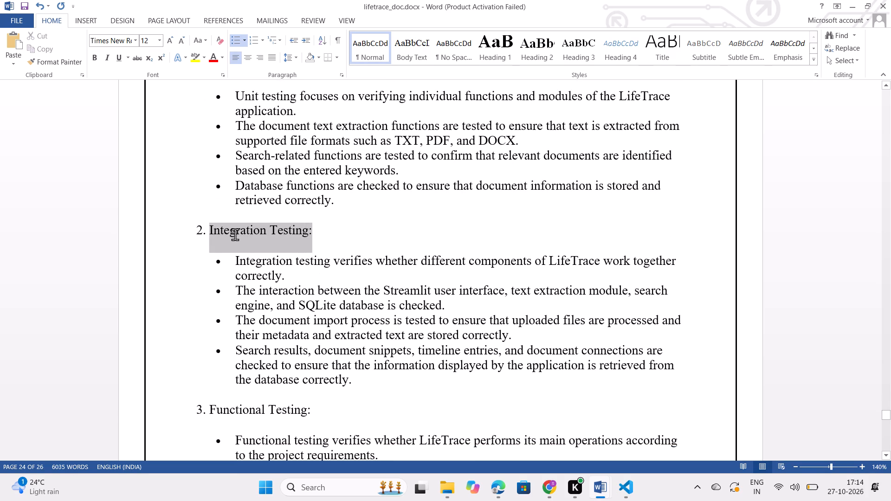
{"action": "left_click_drag", "start_coordinate": [235, 234], "coordinate": [192, 232]}
{"action": "left_click", "coordinate": [200, 212]}
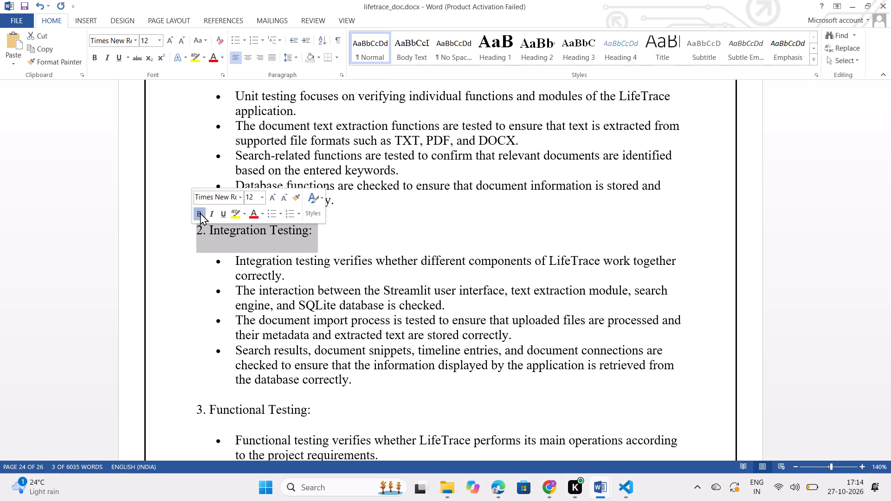
{"action": "left_click_drag", "start_coordinate": [325, 415], "coordinate": [225, 401]}
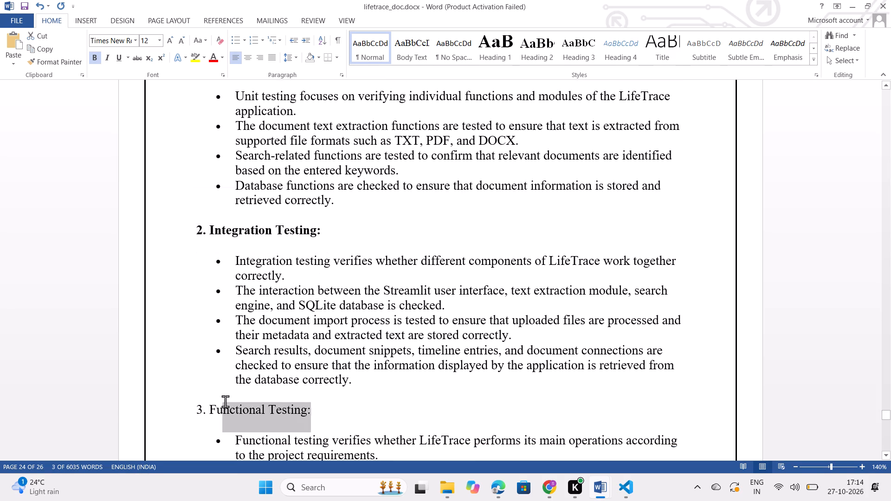
{"action": "left_click_drag", "start_coordinate": [225, 401], "coordinate": [186, 402]}
{"action": "left_click", "coordinate": [192, 382]}
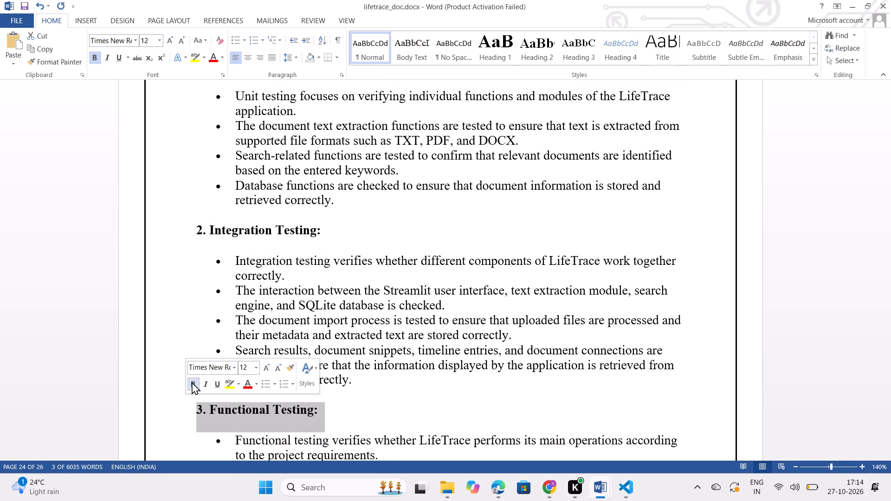
{"action": "left_click", "coordinate": [365, 436]}
Make the "4. Negative Testing:", "5. User Interface Testing:" and "6. File Format and Compatibility Testing:" subheadings bold.
{"action": "scroll", "coordinate": [365, 436], "scroll_direction": "down", "scroll_amount": 4}
{"action": "scroll", "coordinate": [365, 436], "scroll_direction": "up", "scroll_amount": 1}
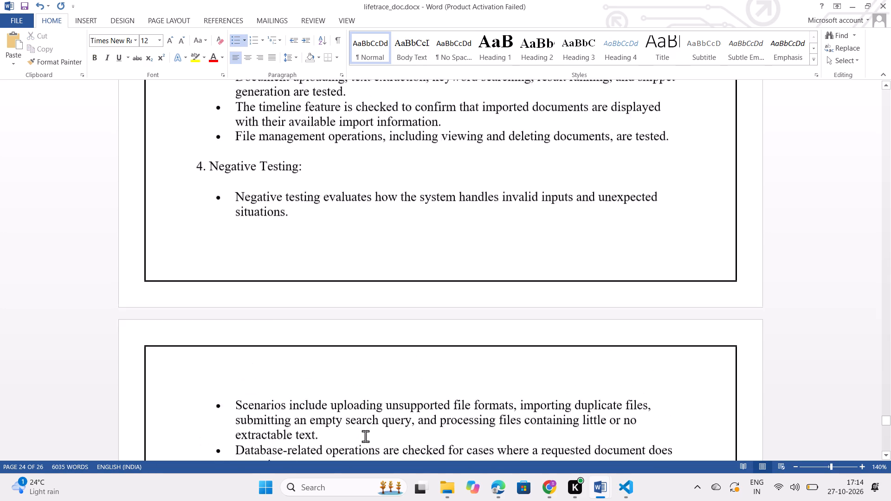
{"action": "scroll", "coordinate": [365, 436], "scroll_direction": "up", "scroll_amount": 2}
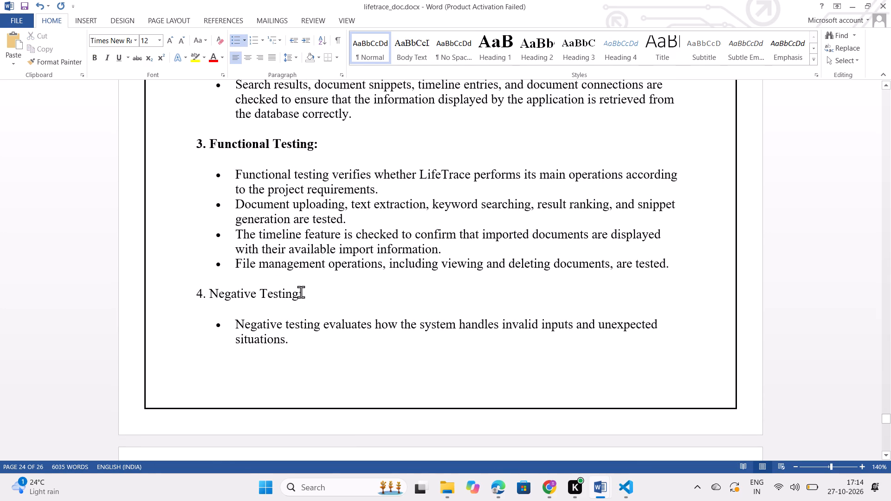
{"action": "left_click_drag", "start_coordinate": [301, 292], "coordinate": [195, 290]}
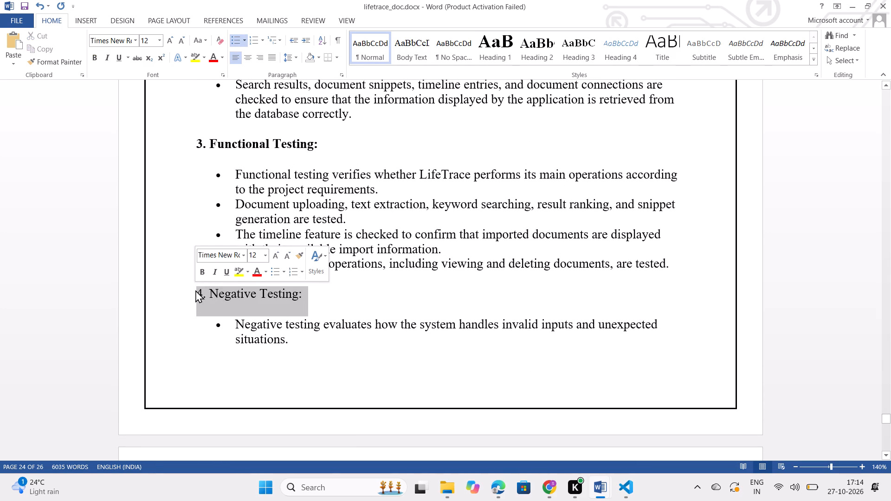
{"action": "left_click", "coordinate": [201, 273]}
{"action": "left_click", "coordinate": [316, 399]}
{"action": "scroll", "coordinate": [316, 399], "scroll_direction": "down", "scroll_amount": 1}
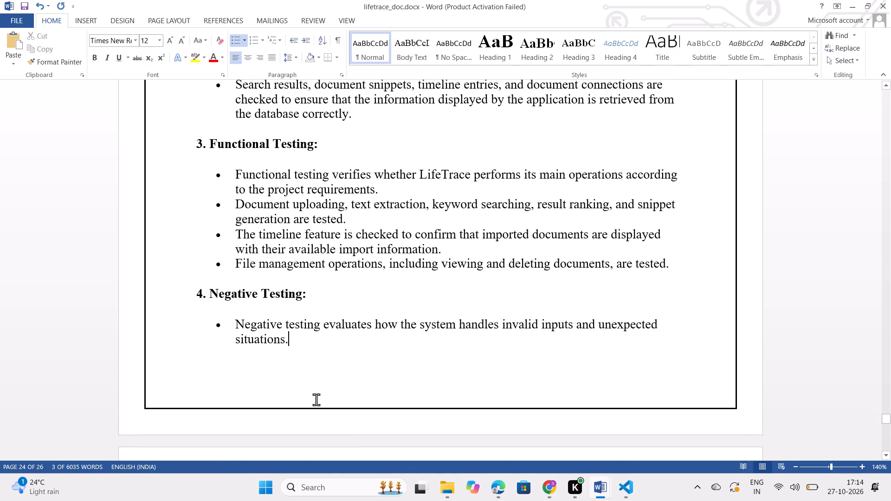
{"action": "scroll", "coordinate": [316, 399], "scroll_direction": "down", "scroll_amount": 1}
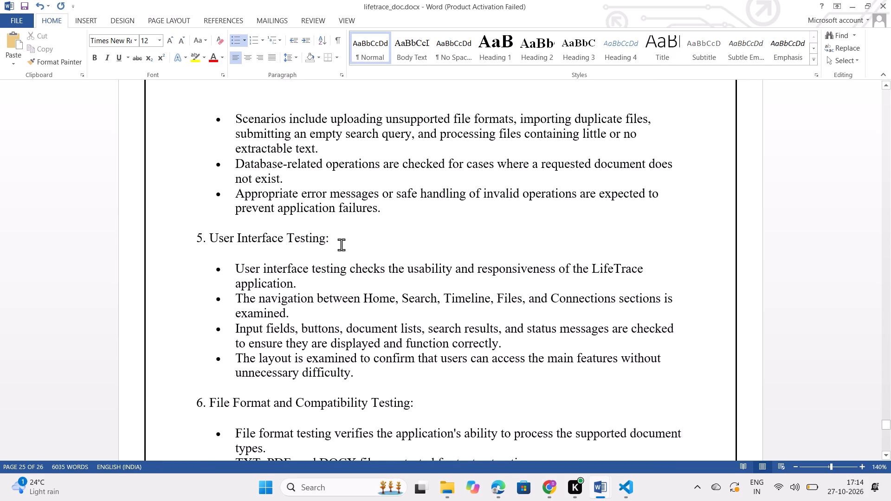
{"action": "left_click_drag", "start_coordinate": [341, 244], "coordinate": [193, 246]}
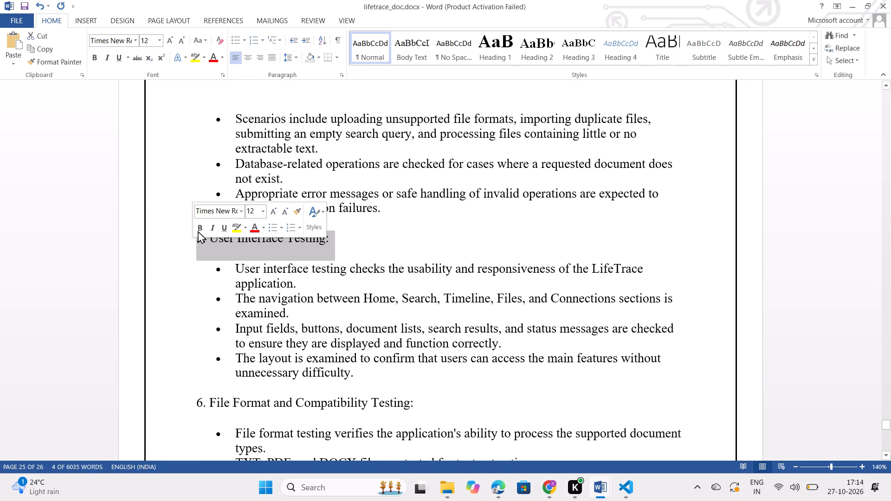
{"action": "left_click", "coordinate": [201, 225]}
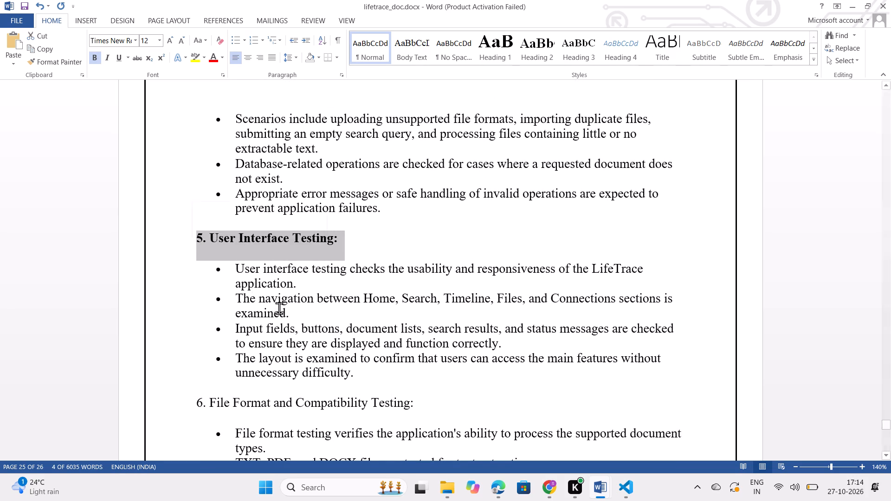
{"action": "left_click_drag", "start_coordinate": [426, 399], "coordinate": [214, 403]}
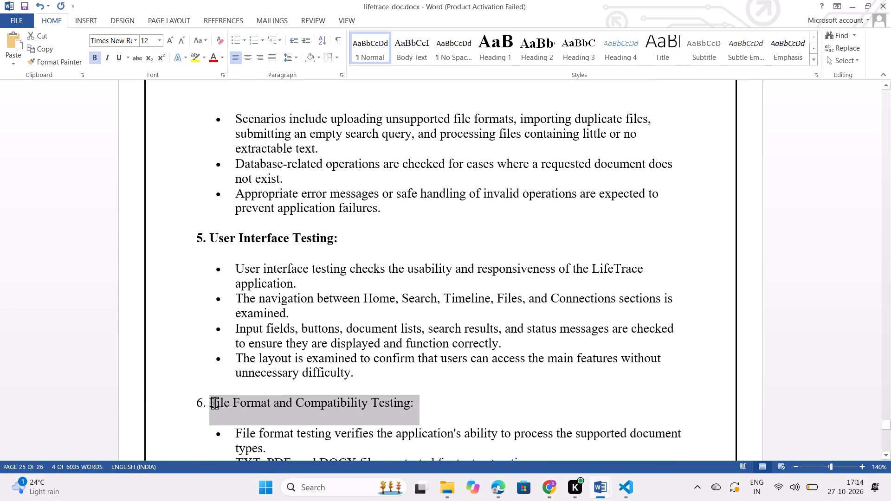
{"action": "left_click_drag", "start_coordinate": [214, 403], "coordinate": [145, 403]}
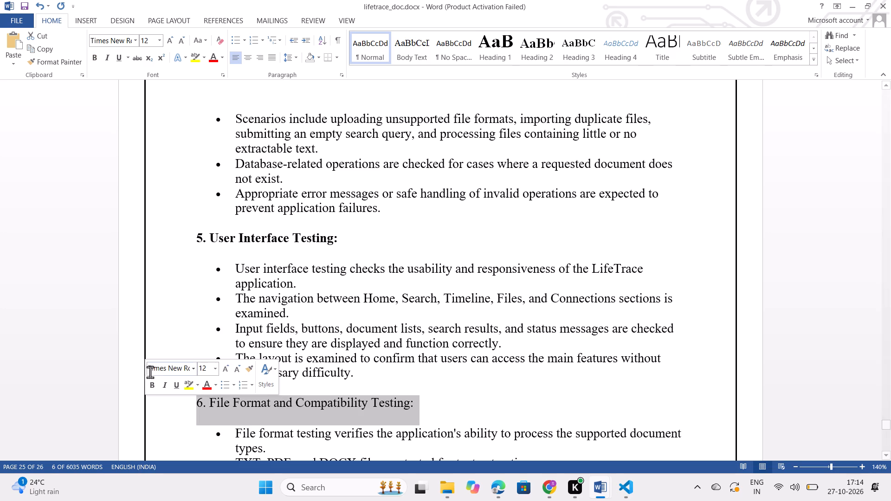
{"action": "left_click", "coordinate": [154, 392]}
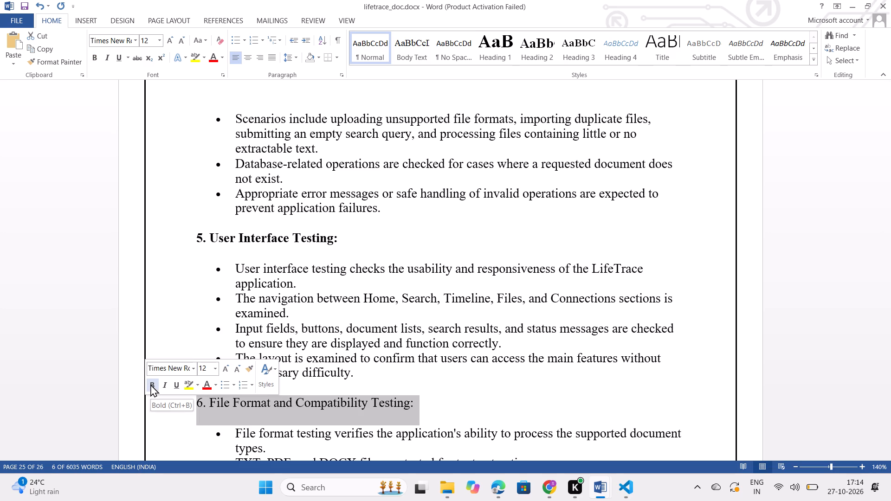
{"action": "left_click", "coordinate": [150, 384]}
{"action": "left_click", "coordinate": [466, 414]}
Set the font size of the "8.3 TEST CASES" heading to 14.
{"action": "scroll", "coordinate": [466, 414], "scroll_direction": "down", "scroll_amount": 1}
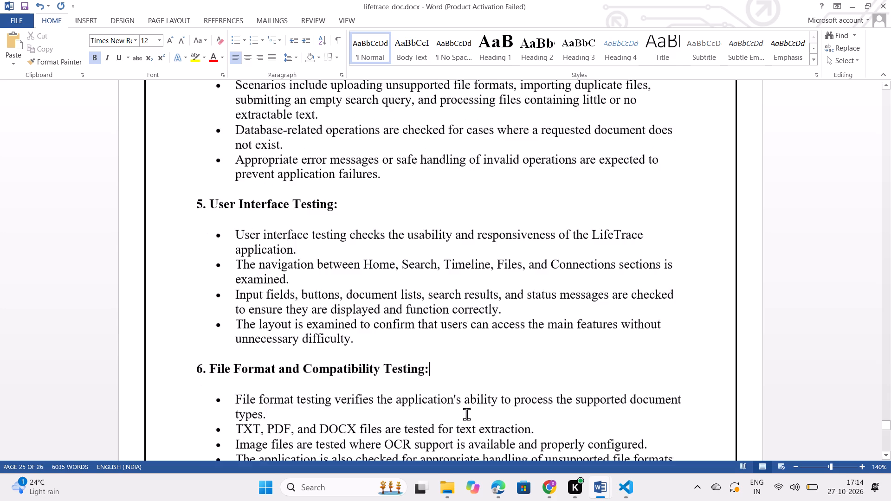
{"action": "scroll", "coordinate": [466, 414], "scroll_direction": "down", "scroll_amount": 1}
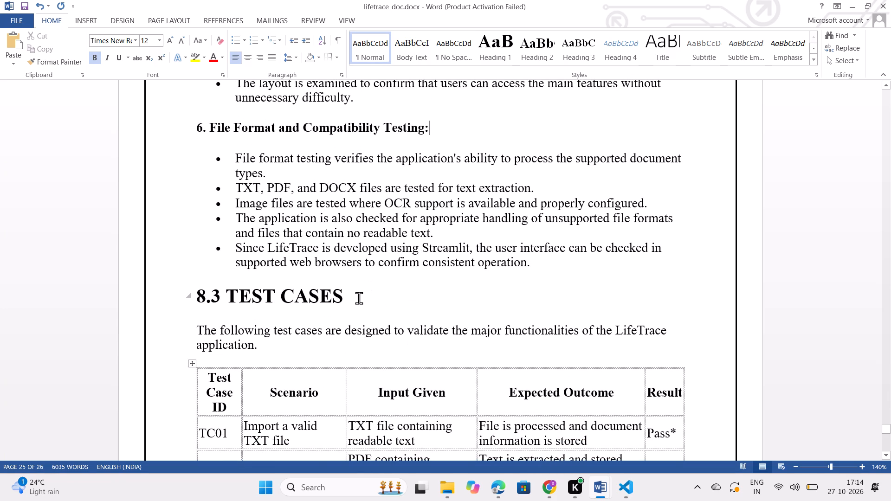
{"action": "left_click", "coordinate": [359, 298]}
{"action": "left_click_drag", "start_coordinate": [356, 303], "coordinate": [197, 287]}
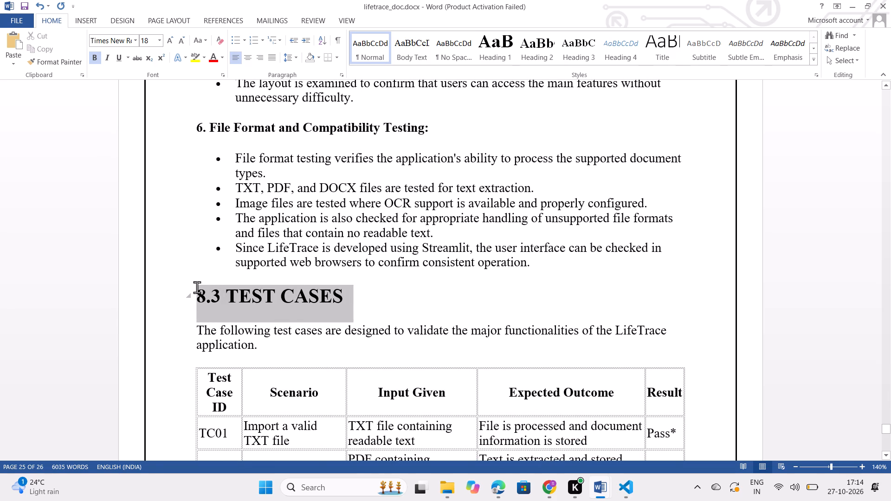
{"action": "left_click_drag", "start_coordinate": [197, 287], "coordinate": [179, 287]}
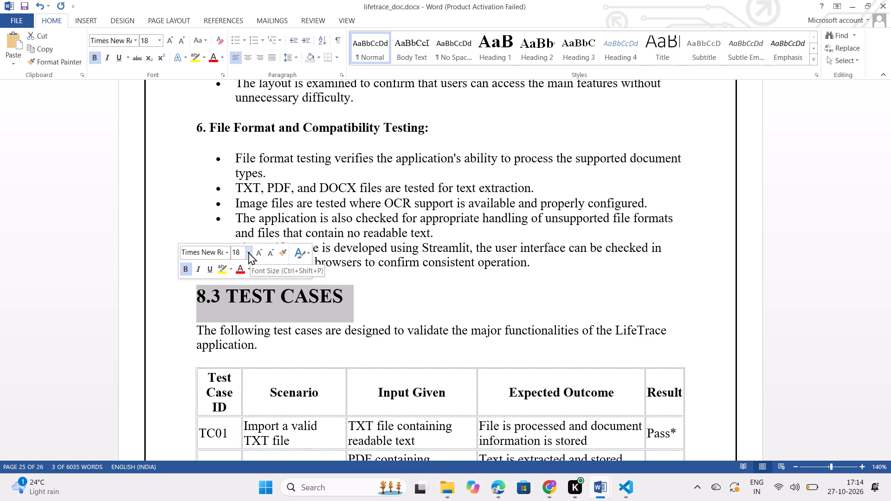
{"action": "left_click", "coordinate": [248, 252]}
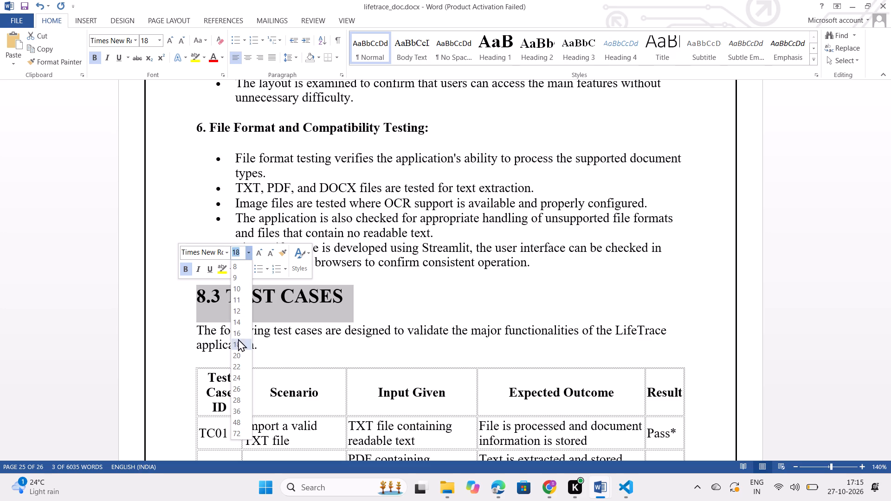
{"action": "left_click", "coordinate": [237, 321]}
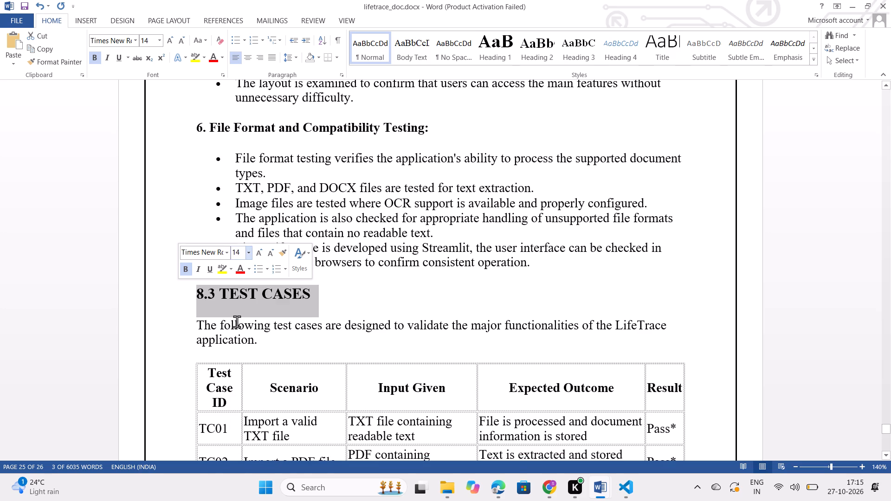
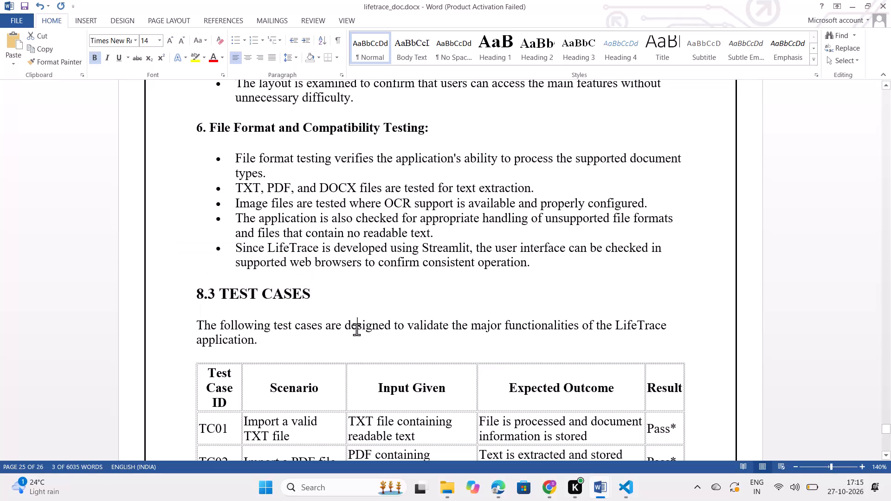
Set the font size of the "8.4 CONCLUSION OF TESTING" heading to 14.
{"action": "scroll", "coordinate": [356, 329], "scroll_direction": "down", "scroll_amount": 5}
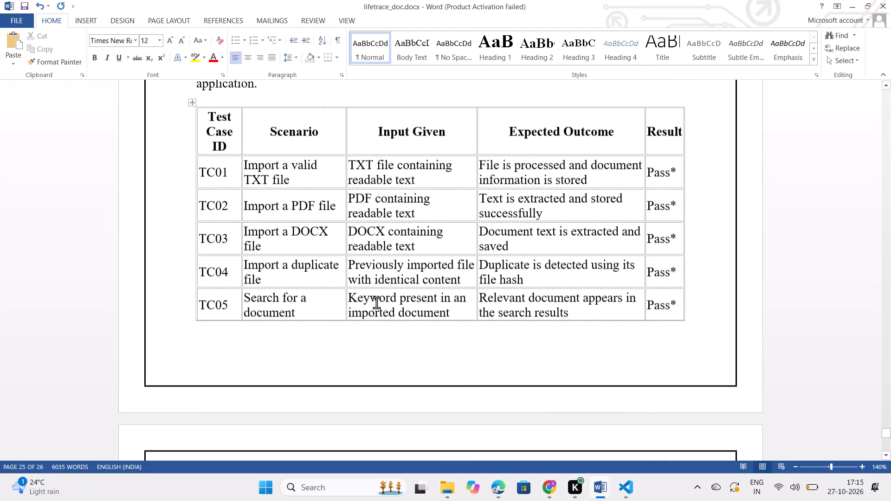
{"action": "scroll", "coordinate": [376, 302], "scroll_direction": "down", "scroll_amount": 2}
{"action": "scroll", "coordinate": [376, 302], "scroll_direction": "right", "scroll_amount": 1}
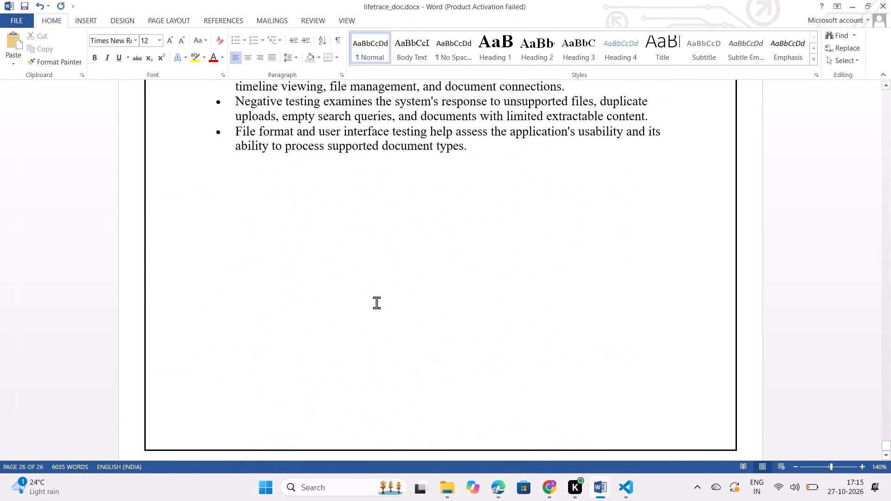
{"action": "scroll", "coordinate": [376, 302], "scroll_direction": "right", "scroll_amount": 1}
{"action": "left_click_drag", "start_coordinate": [506, 212], "coordinate": [503, 212]}
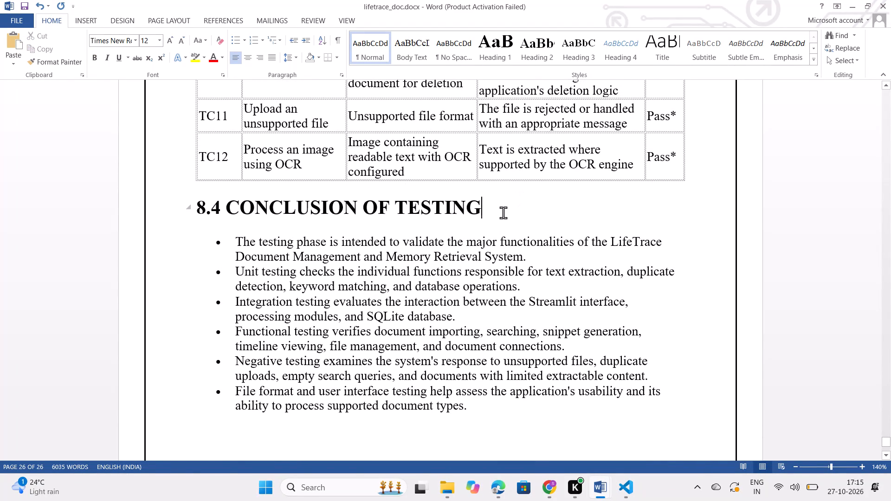
{"action": "left_click_drag", "start_coordinate": [503, 212], "coordinate": [195, 208]}
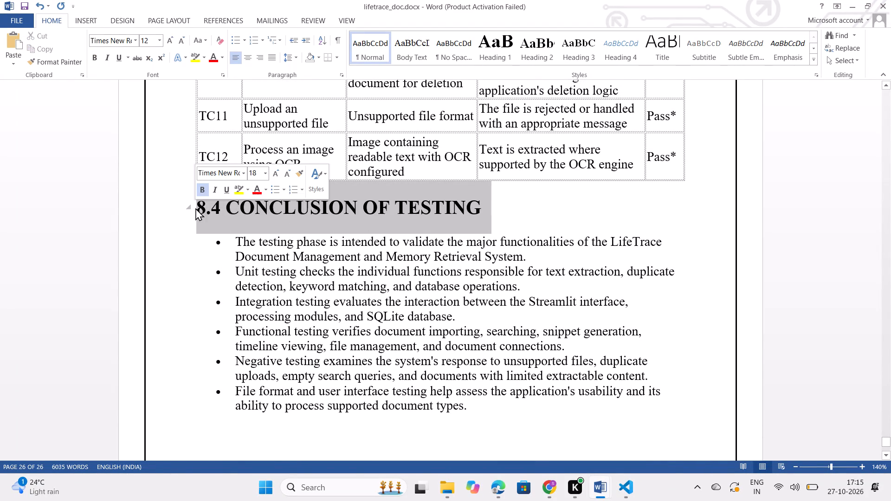
{"action": "left_click", "coordinate": [267, 176]}
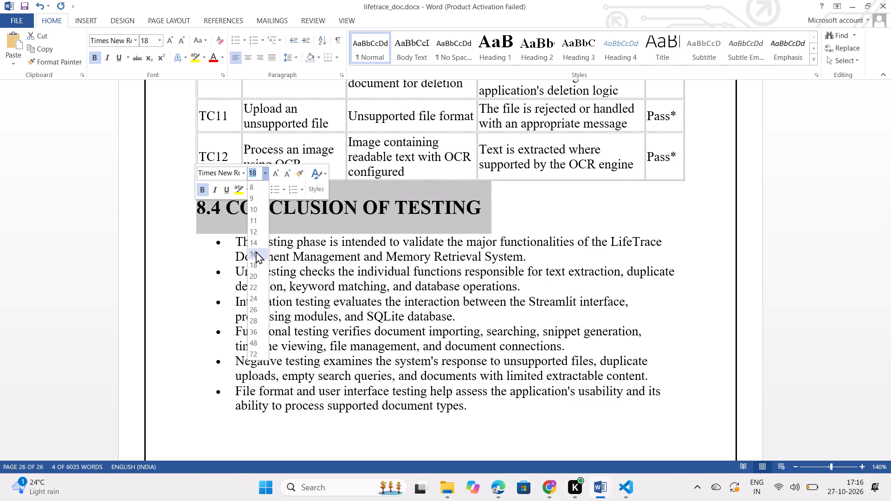
{"action": "left_click", "coordinate": [258, 244]}
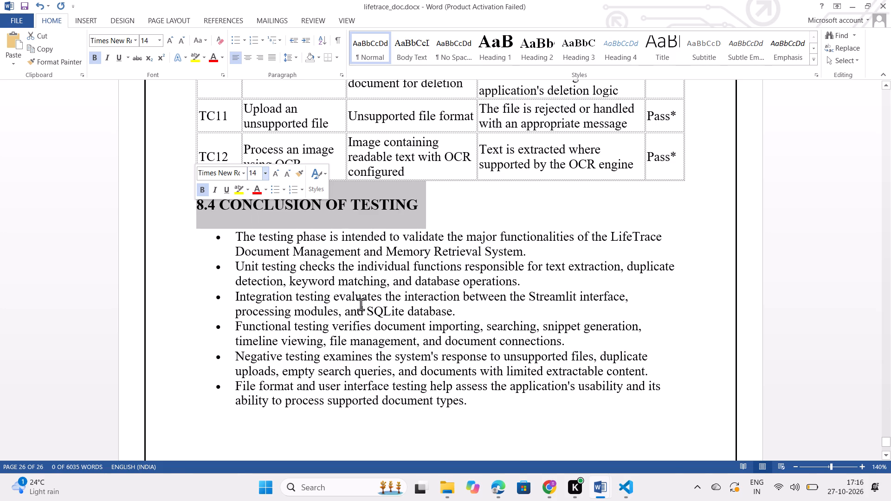
{"action": "left_click", "coordinate": [361, 304]}
Review the Testing chapter's headings, bullet lists and test case table from section 8.4 back to section 8.1.
{"action": "scroll", "coordinate": [361, 304], "scroll_direction": "up", "scroll_amount": 2}
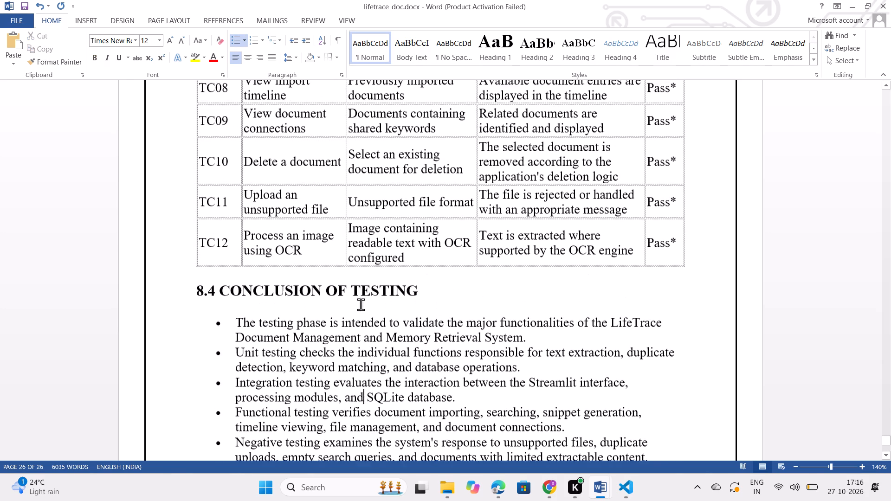
{"action": "scroll", "coordinate": [361, 304], "scroll_direction": "up", "scroll_amount": 1}
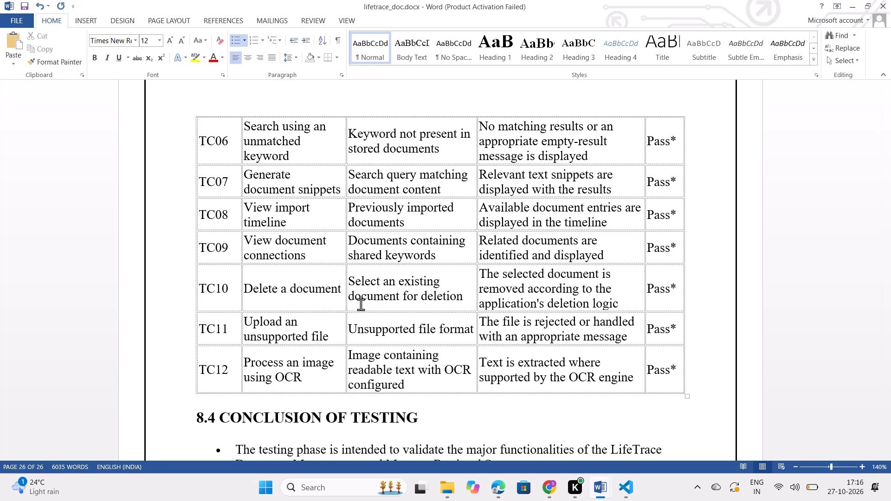
{"action": "scroll", "coordinate": [361, 304], "scroll_direction": "up", "scroll_amount": 4}
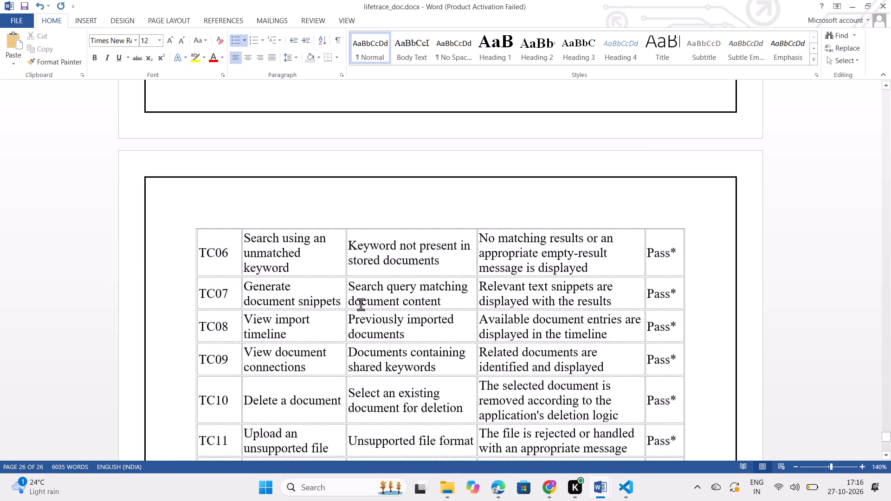
{"action": "scroll", "coordinate": [361, 304], "scroll_direction": "up", "scroll_amount": 9}
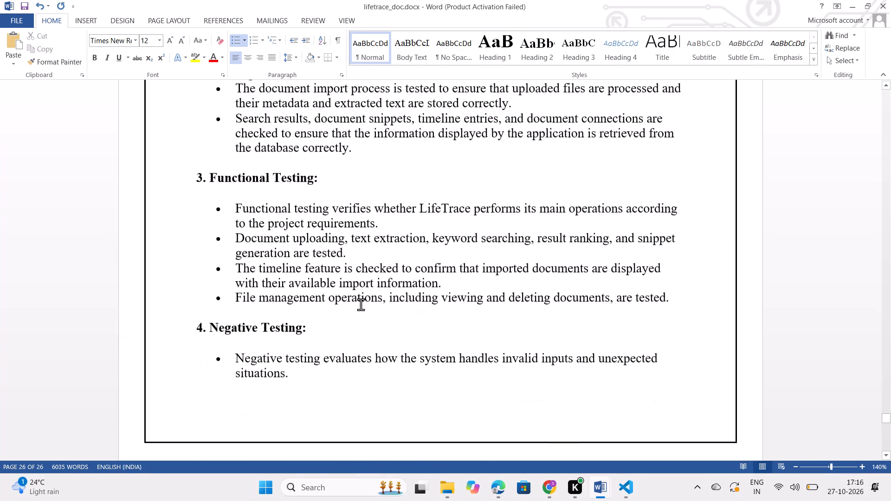
{"action": "scroll", "coordinate": [361, 304], "scroll_direction": "up", "scroll_amount": 5}
{"action": "scroll", "coordinate": [361, 304], "scroll_direction": "down", "scroll_amount": 20}
{"action": "scroll", "coordinate": [361, 304], "scroll_direction": "up", "scroll_amount": 9}
{"action": "scroll", "coordinate": [361, 304], "scroll_direction": "right", "scroll_amount": 1}
{"action": "scroll", "coordinate": [361, 304], "scroll_direction": "up", "scroll_amount": 1}
{"action": "scroll", "coordinate": [361, 304], "scroll_direction": "down", "scroll_amount": 1}
{"action": "scroll", "coordinate": [361, 304], "scroll_direction": "left", "scroll_amount": 1}
{"action": "scroll", "coordinate": [361, 304], "scroll_direction": "down", "scroll_amount": 3}
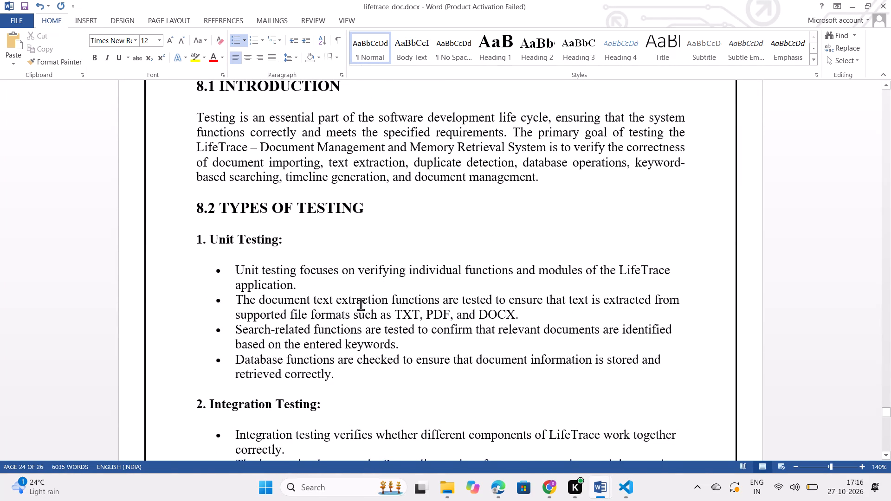
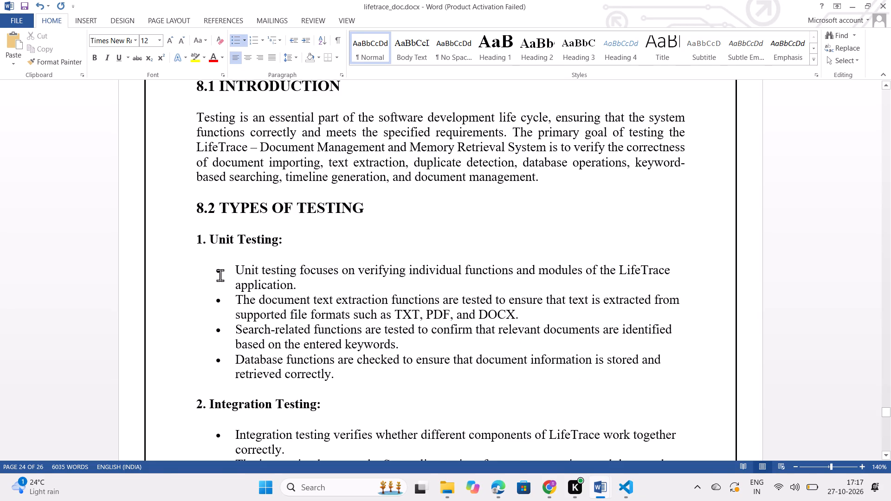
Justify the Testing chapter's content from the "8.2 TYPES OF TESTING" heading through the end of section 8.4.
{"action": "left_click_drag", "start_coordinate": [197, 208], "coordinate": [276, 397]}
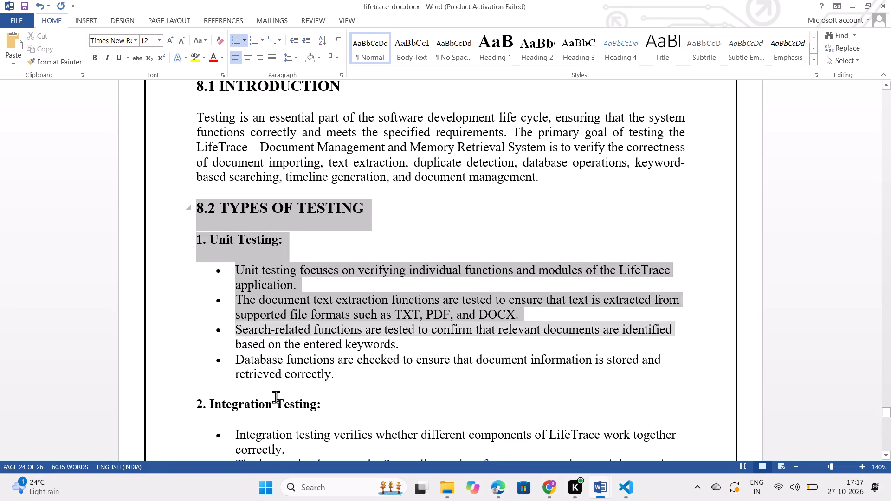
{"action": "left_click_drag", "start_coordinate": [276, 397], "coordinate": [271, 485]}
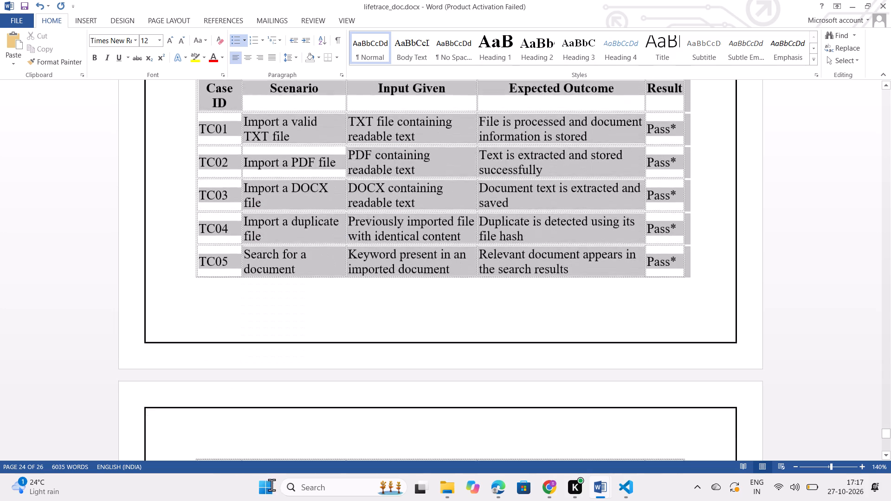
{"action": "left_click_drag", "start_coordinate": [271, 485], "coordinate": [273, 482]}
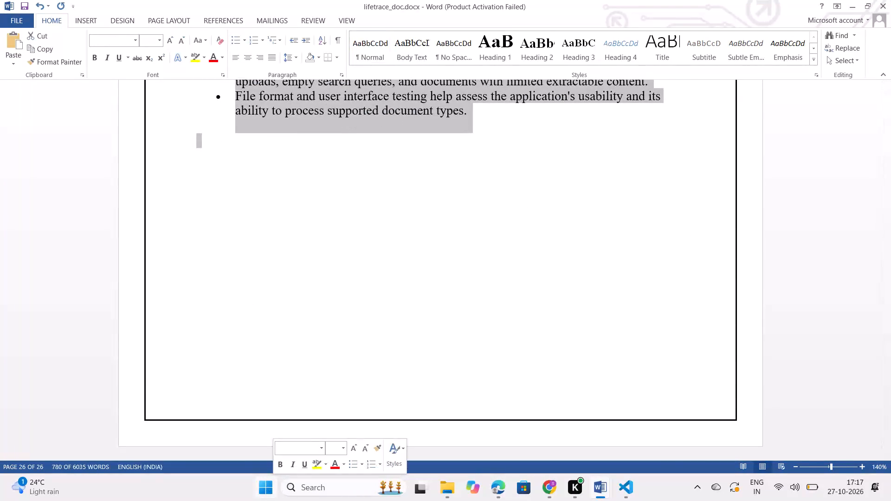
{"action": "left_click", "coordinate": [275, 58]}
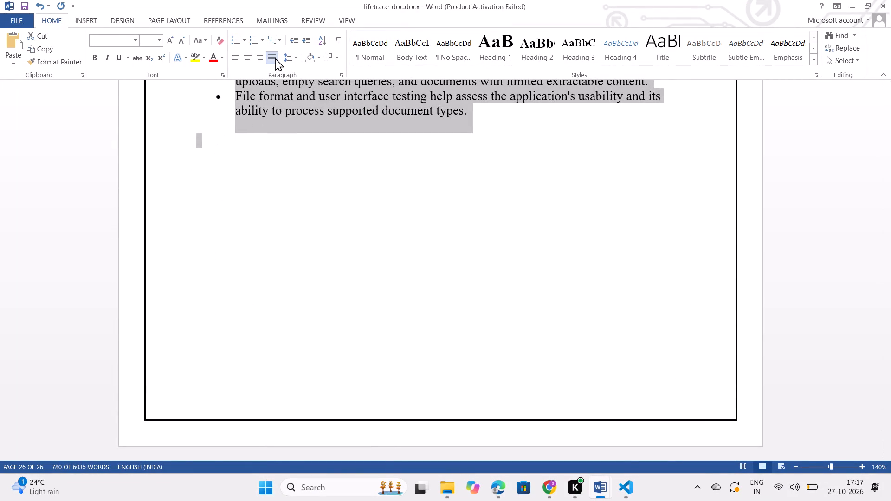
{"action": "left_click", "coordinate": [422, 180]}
Examine how the justified alignment affects the bullet lists and the test case table from section 8.4 back to 8.1.
{"action": "scroll", "coordinate": [422, 180], "scroll_direction": "up", "scroll_amount": 2}
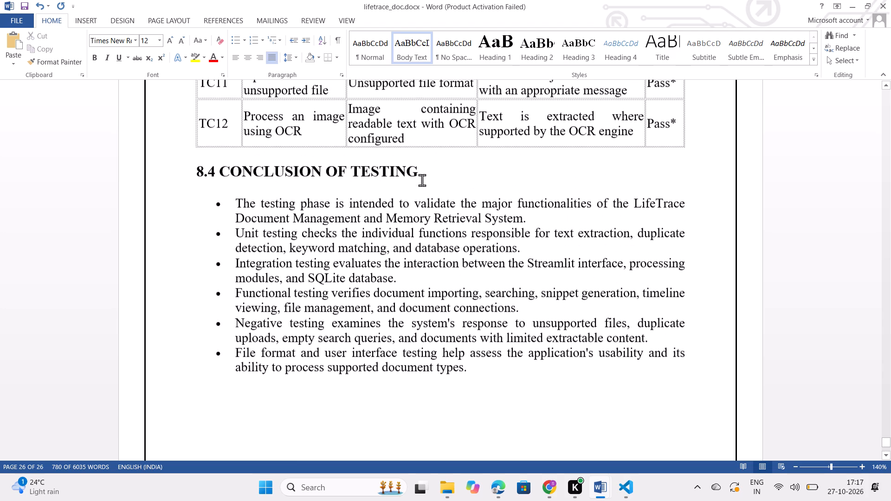
{"action": "scroll", "coordinate": [422, 180], "scroll_direction": "up", "scroll_amount": 4}
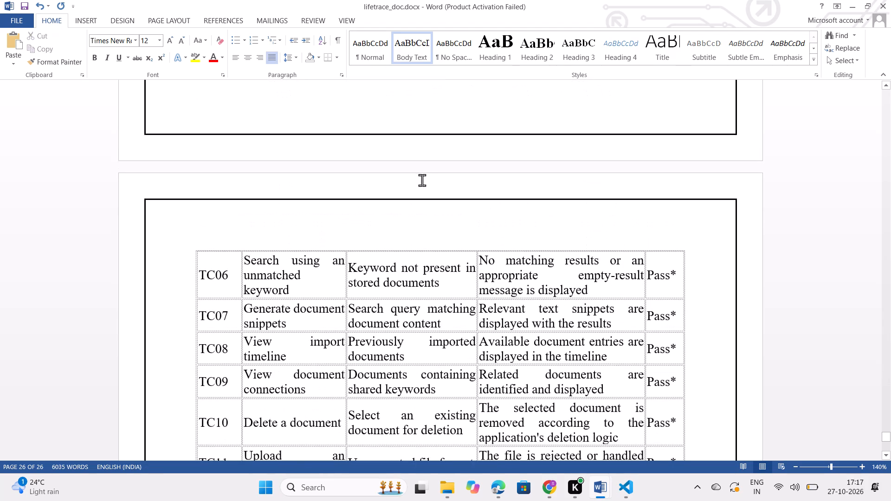
{"action": "scroll", "coordinate": [422, 180], "scroll_direction": "up", "scroll_amount": 7}
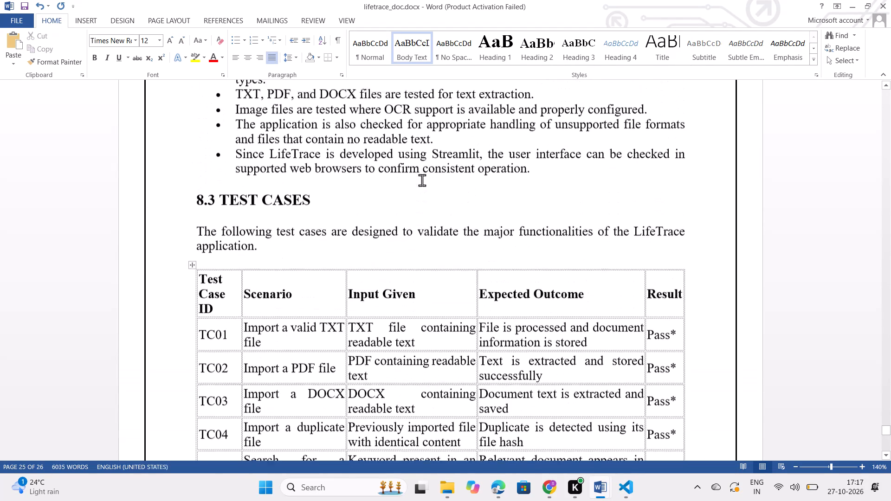
{"action": "scroll", "coordinate": [422, 180], "scroll_direction": "up", "scroll_amount": 6}
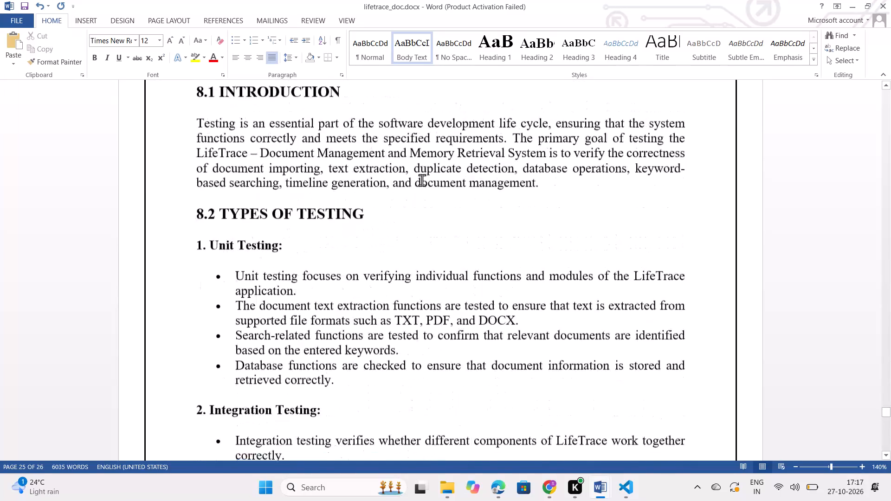
{"action": "scroll", "coordinate": [422, 180], "scroll_direction": "down", "scroll_amount": 2, "text": "ctrl"}
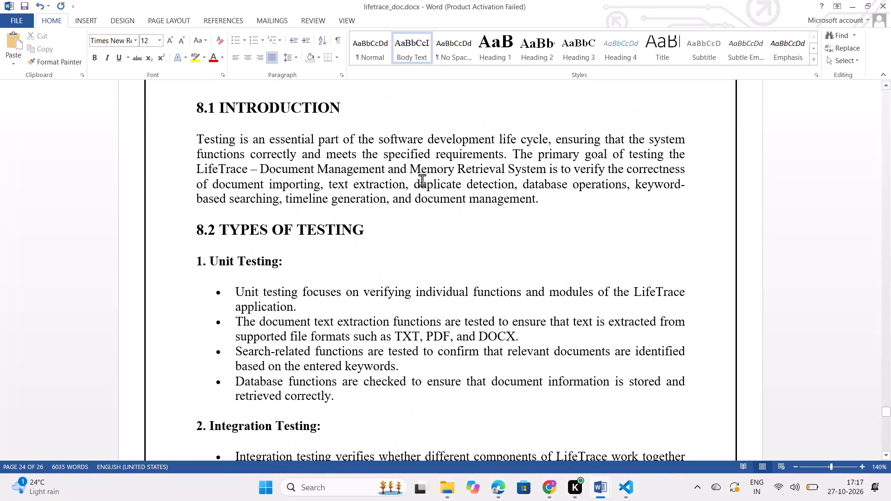
{"action": "scroll", "coordinate": [422, 180], "scroll_direction": "down", "scroll_amount": 1}
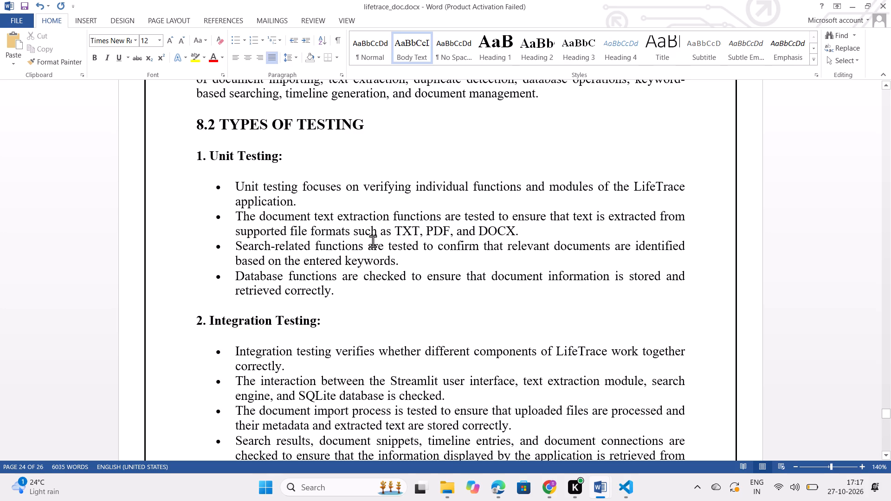
{"action": "scroll", "coordinate": [364, 296], "scroll_direction": "down", "scroll_amount": 1}
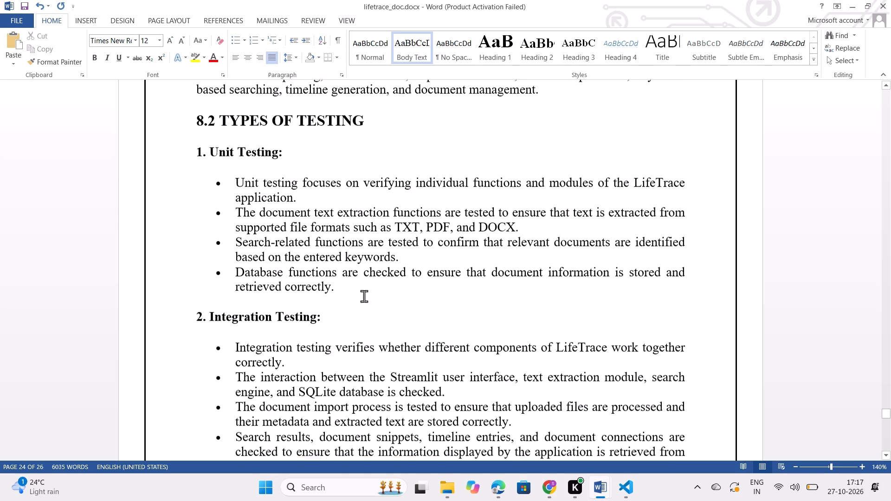
{"action": "scroll", "coordinate": [364, 296], "scroll_direction": "down", "scroll_amount": 4}
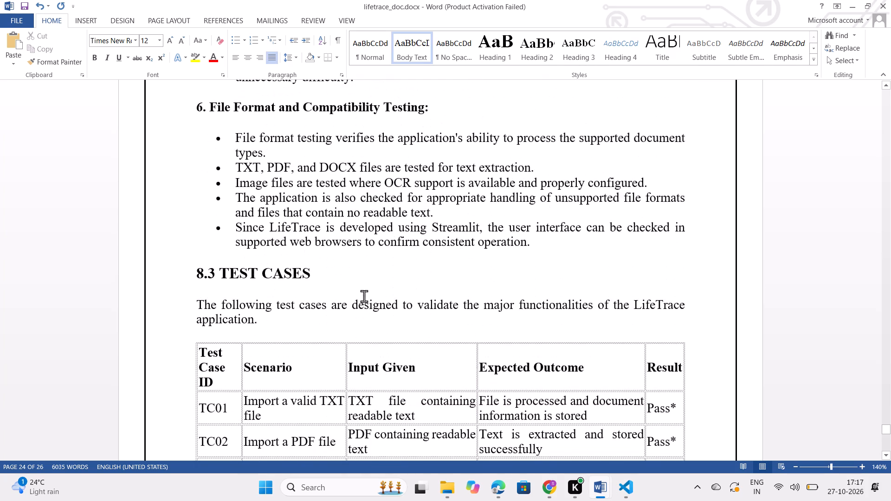
{"action": "scroll", "coordinate": [364, 296], "scroll_direction": "down", "scroll_amount": 2}
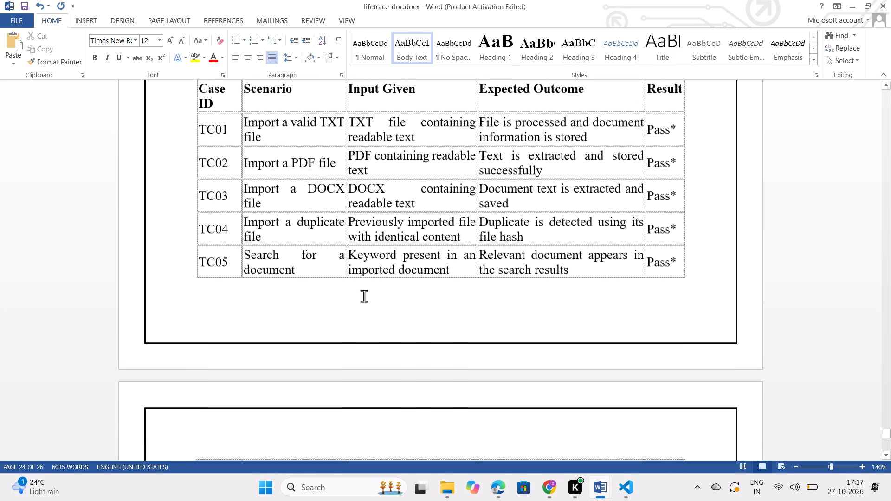
{"action": "scroll", "coordinate": [364, 296], "scroll_direction": "down", "scroll_amount": 1}
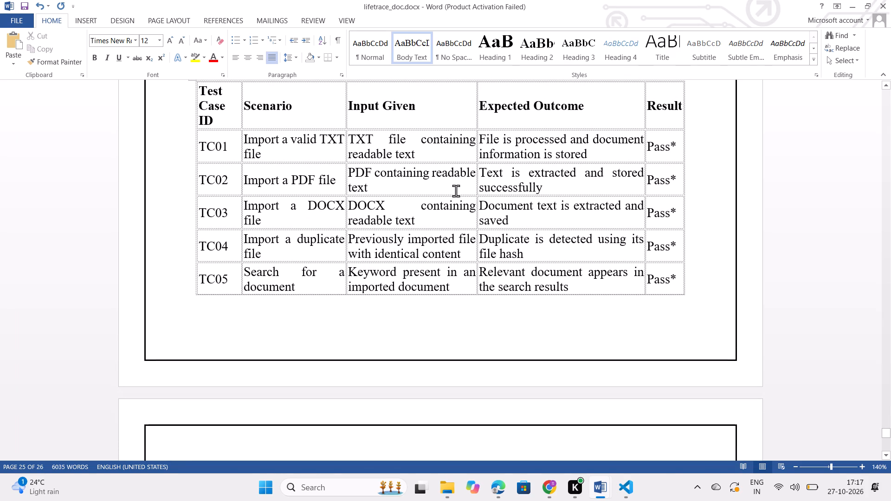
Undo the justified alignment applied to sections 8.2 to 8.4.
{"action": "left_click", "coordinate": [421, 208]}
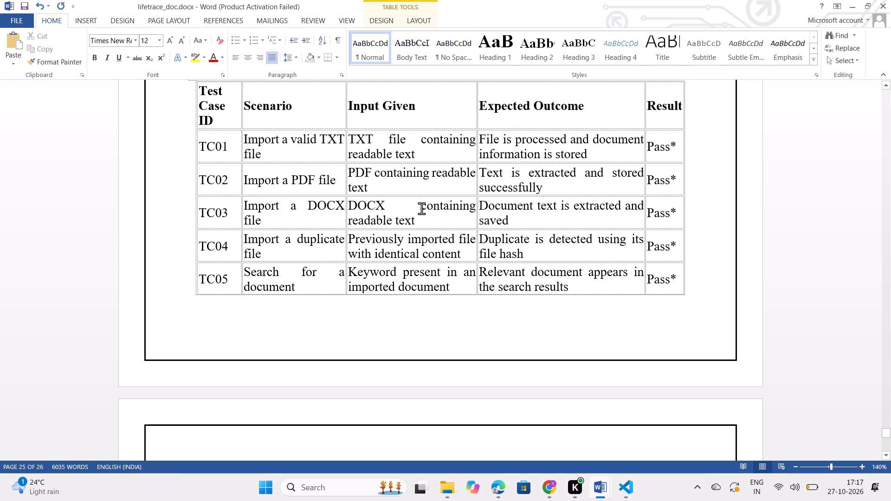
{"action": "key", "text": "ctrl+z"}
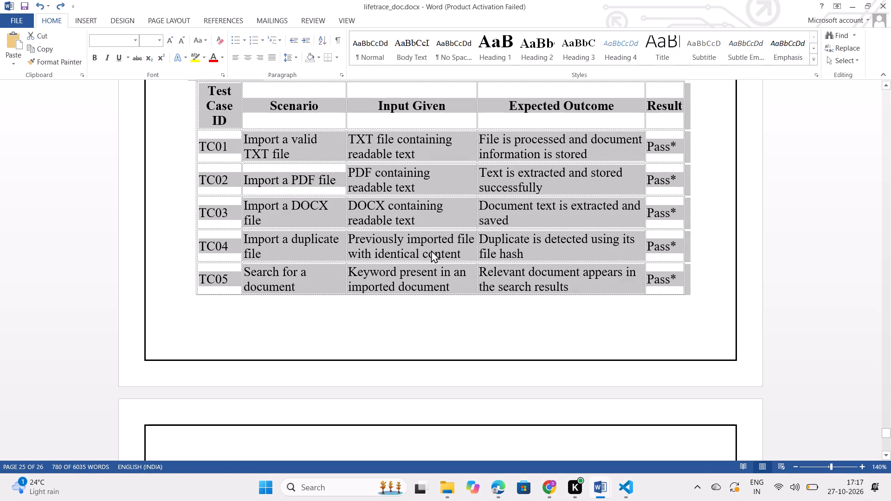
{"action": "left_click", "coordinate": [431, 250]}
Delete the scenario, input, expected outcome and result cells of the TC12 row, shifting cells left.
{"action": "scroll", "coordinate": [431, 250], "scroll_direction": "down", "scroll_amount": 1}
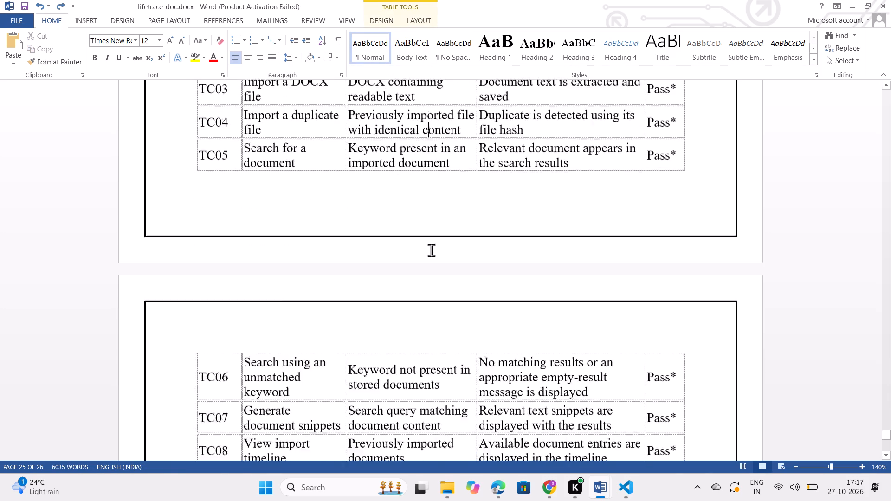
{"action": "scroll", "coordinate": [431, 250], "scroll_direction": "down", "scroll_amount": 4}
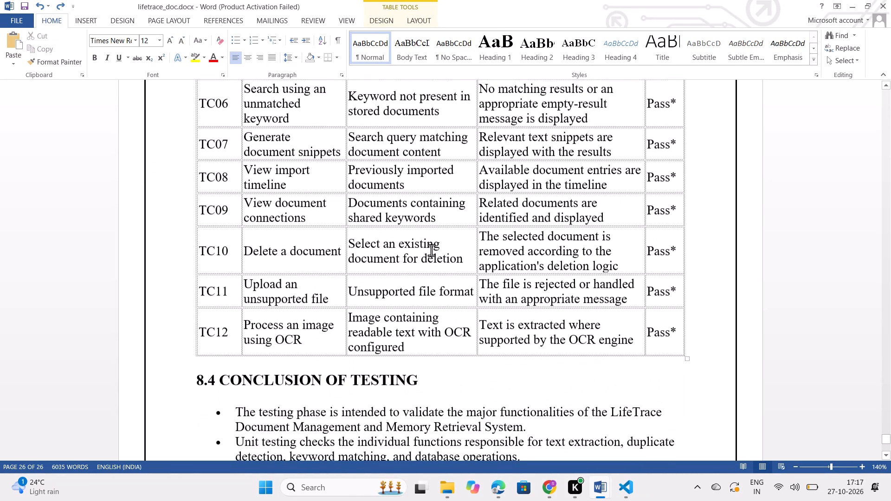
{"action": "left_click_drag", "start_coordinate": [699, 362], "coordinate": [491, 335]}
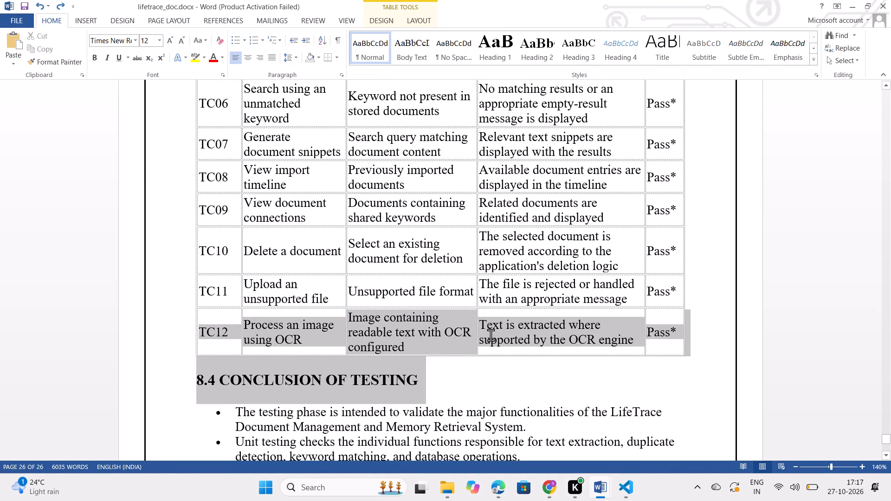
{"action": "left_click_drag", "start_coordinate": [491, 335], "coordinate": [624, 348]}
{"action": "left_click", "coordinate": [624, 348]}
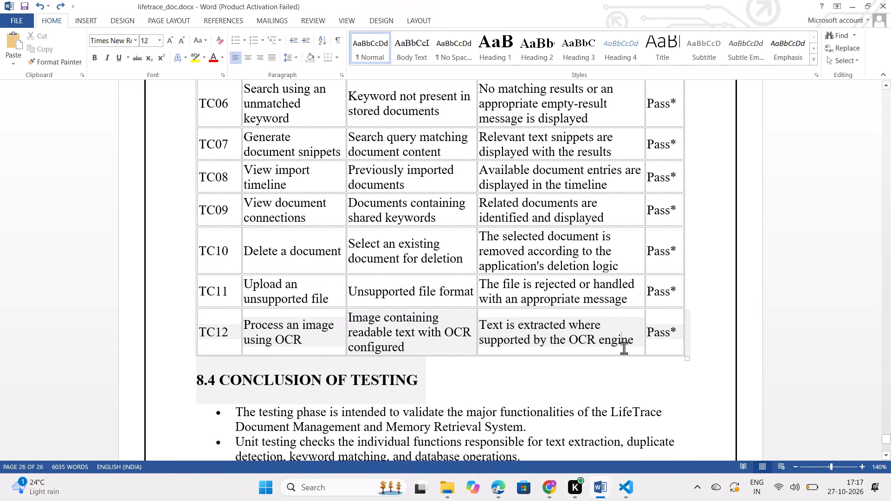
{"action": "left_click_drag", "start_coordinate": [704, 351], "coordinate": [591, 336]}
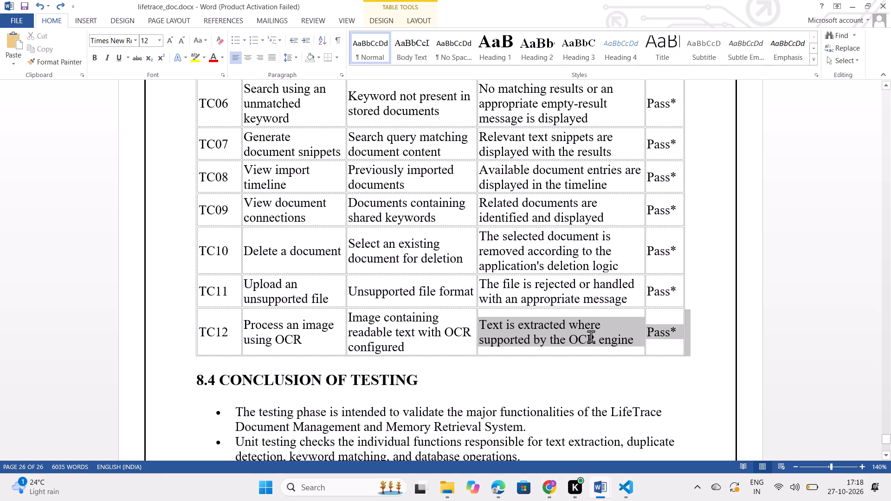
{"action": "left_click_drag", "start_coordinate": [591, 336], "coordinate": [335, 334]}
{"action": "key", "text": "BackSpace"}
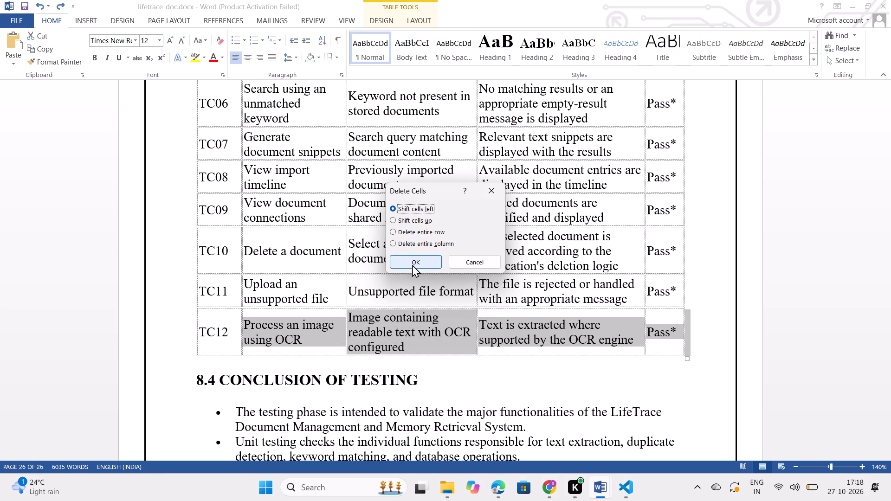
{"action": "left_click", "coordinate": [412, 264]}
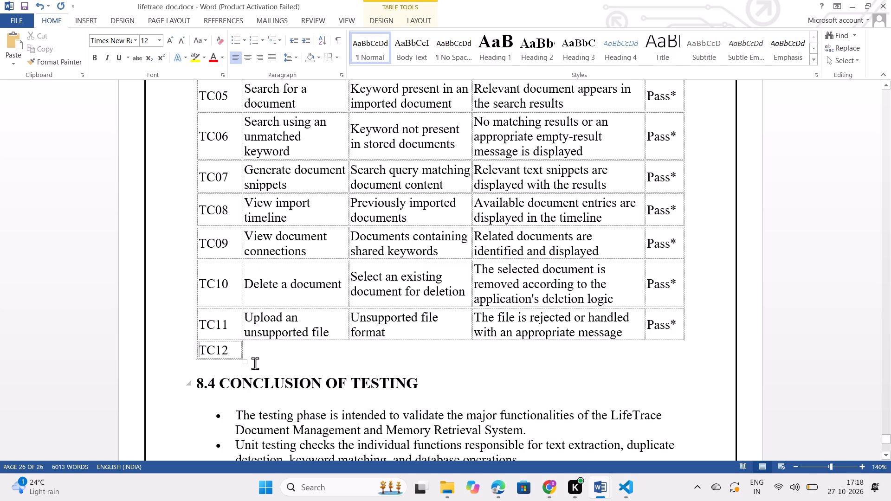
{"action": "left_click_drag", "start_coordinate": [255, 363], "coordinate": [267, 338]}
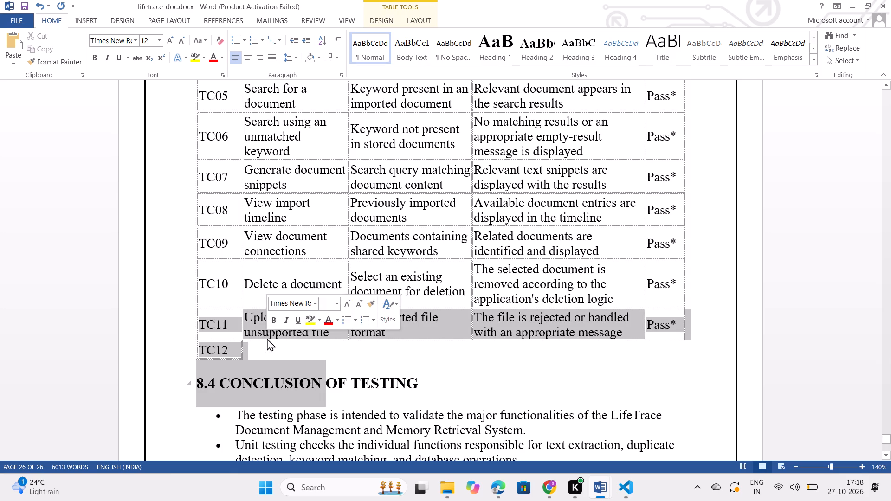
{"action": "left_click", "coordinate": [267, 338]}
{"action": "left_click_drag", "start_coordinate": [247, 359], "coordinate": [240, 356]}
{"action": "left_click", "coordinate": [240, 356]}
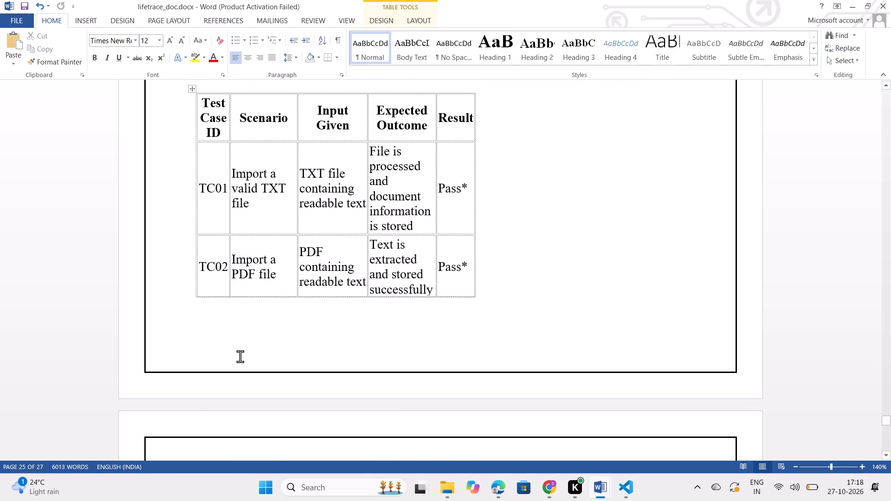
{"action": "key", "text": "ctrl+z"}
Delete the remaining TC12 cell at the end of the test case table.
{"action": "left_click", "coordinate": [392, 358]}
{"action": "scroll", "coordinate": [392, 358], "scroll_direction": "down", "scroll_amount": 1}
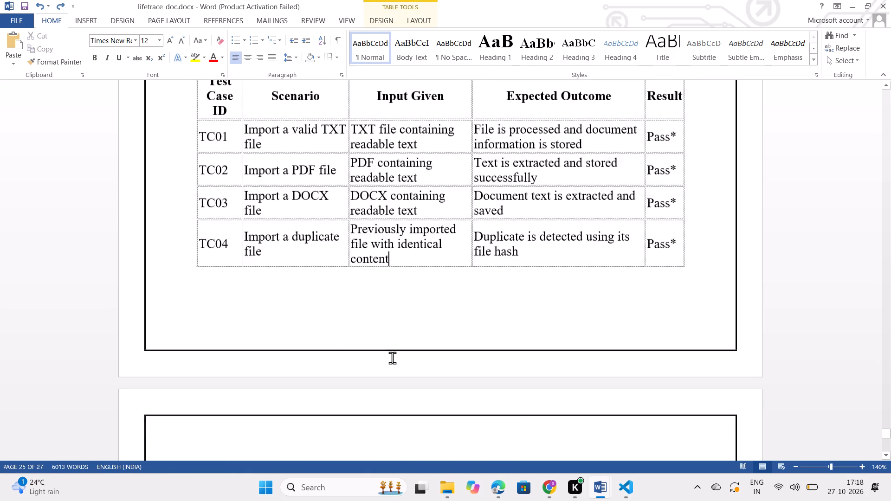
{"action": "scroll", "coordinate": [392, 358], "scroll_direction": "down", "scroll_amount": 3}
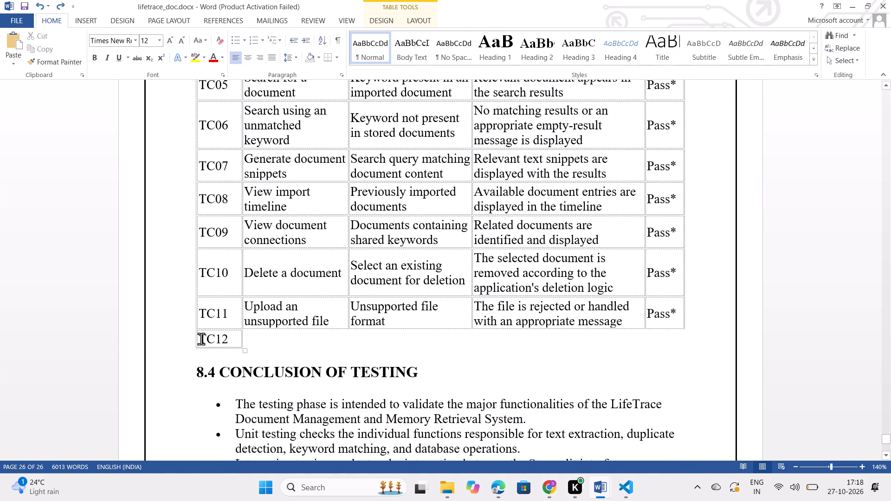
{"action": "left_click_drag", "start_coordinate": [201, 339], "coordinate": [243, 346]}
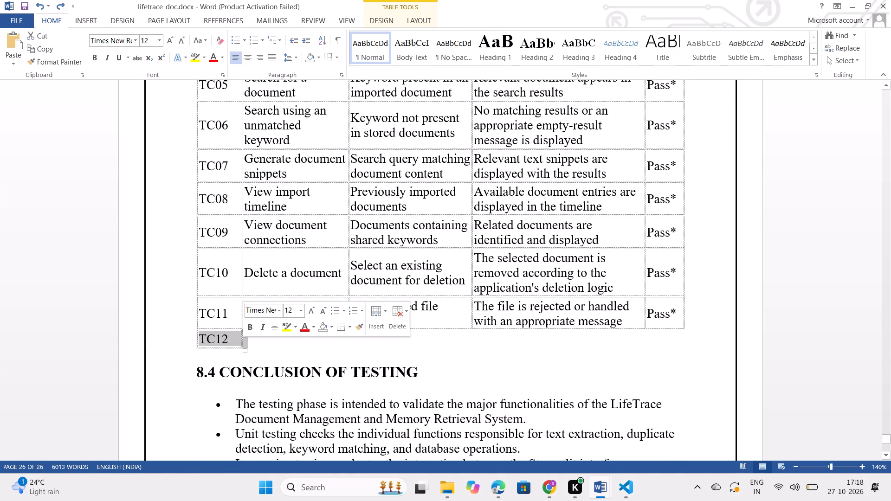
{"action": "key", "text": "BackSpace"}
{"action": "scroll", "coordinate": [366, 338], "scroll_direction": "right", "scroll_amount": 1}
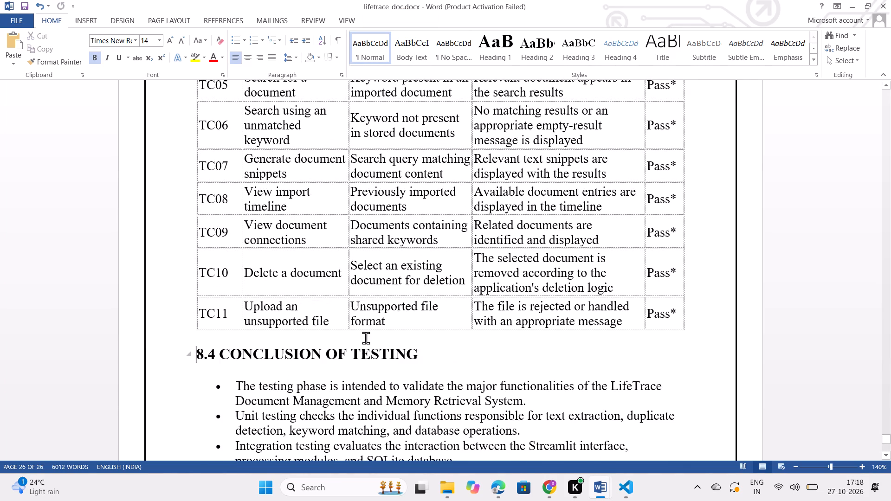
{"action": "scroll", "coordinate": [366, 338], "scroll_direction": "right", "scroll_amount": 1}
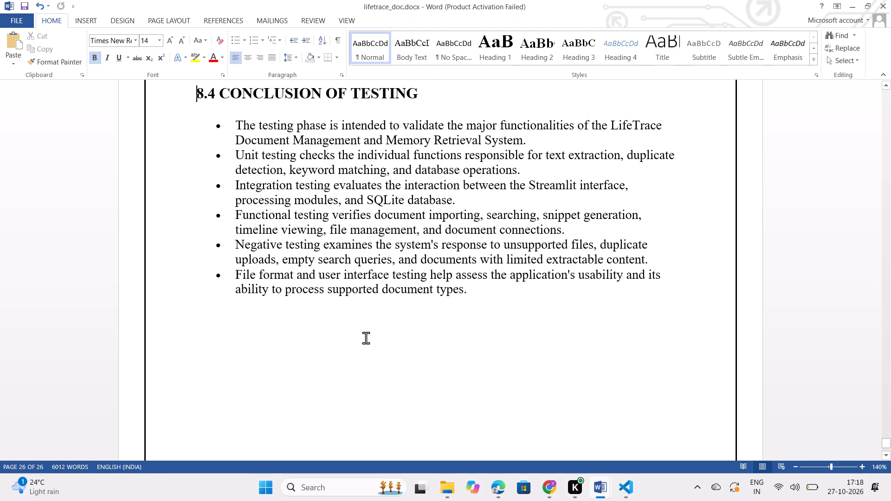
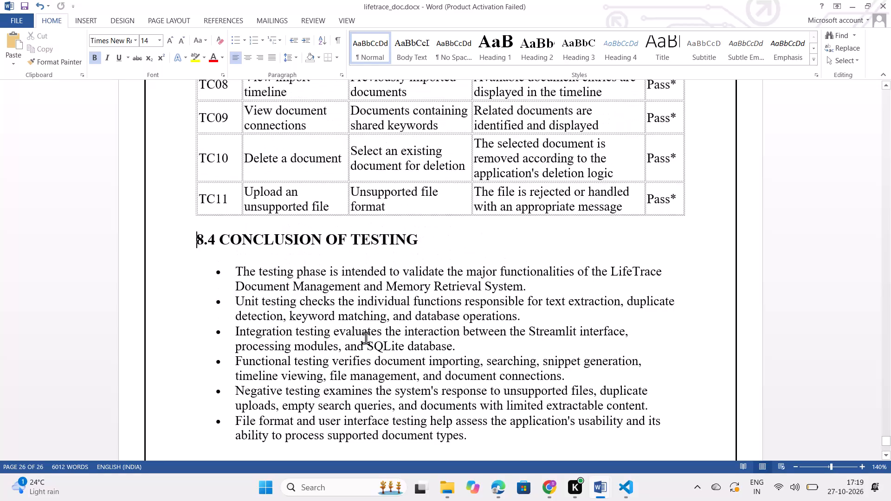
Delete the entire TC06 row, covering the search with an unmatched keyword, from the test case table in section 8.3.
{"action": "scroll", "coordinate": [366, 338], "scroll_direction": "up", "scroll_amount": 1}
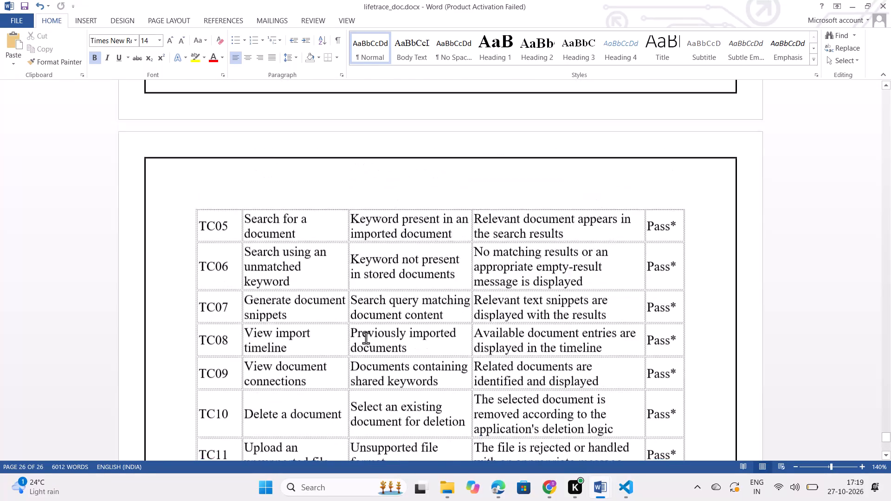
{"action": "scroll", "coordinate": [366, 338], "scroll_direction": "up", "scroll_amount": 1}
{"action": "scroll", "coordinate": [411, 260], "scroll_direction": "up", "scroll_amount": 2}
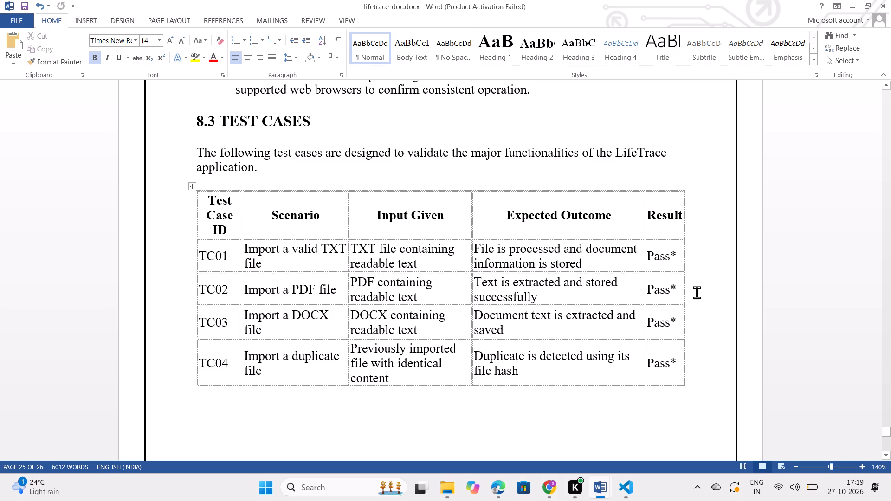
{"action": "scroll", "coordinate": [646, 375], "scroll_direction": "down", "scroll_amount": 1}
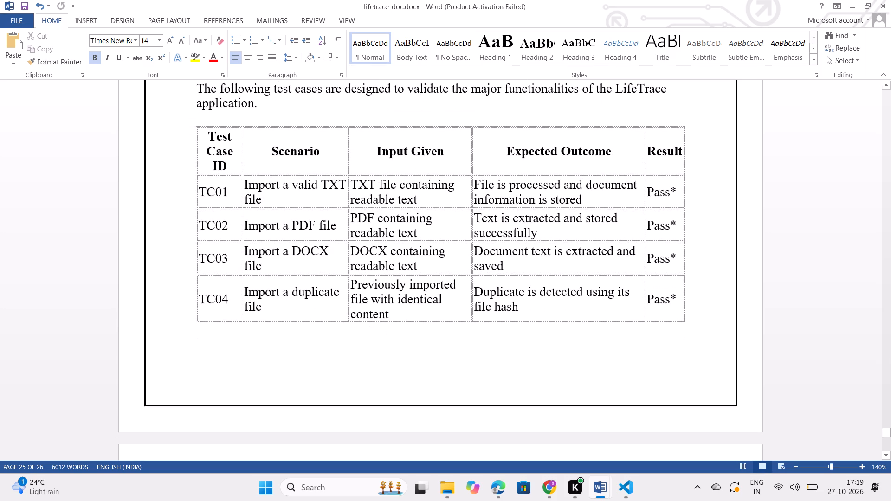
{"action": "scroll", "coordinate": [646, 375], "scroll_direction": "down", "scroll_amount": 4}
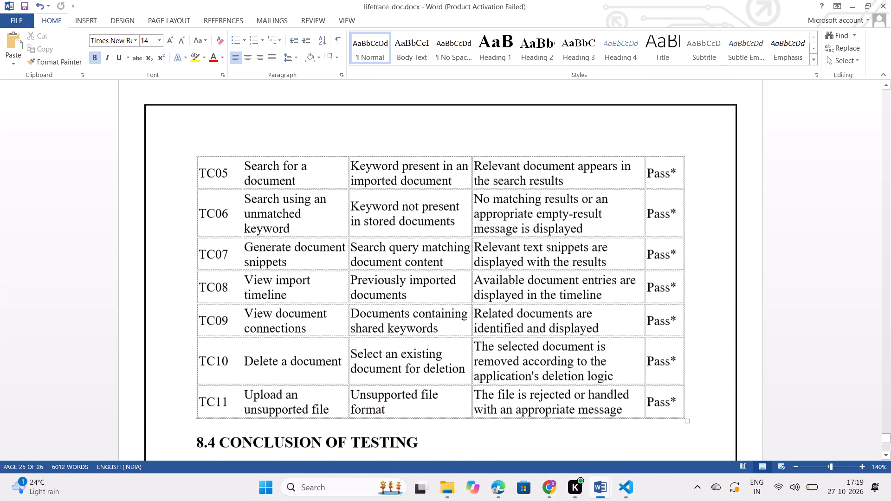
{"action": "scroll", "coordinate": [646, 375], "scroll_direction": "down", "scroll_amount": 1}
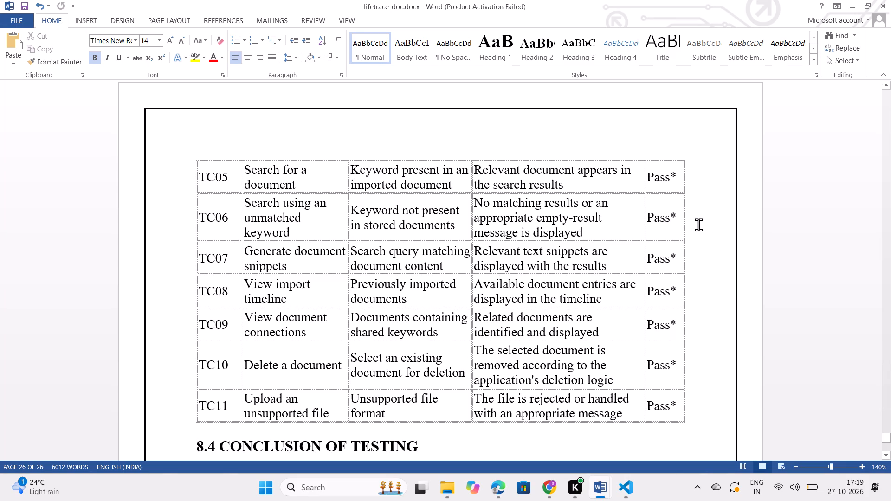
{"action": "left_click_drag", "start_coordinate": [698, 225], "coordinate": [419, 218]}
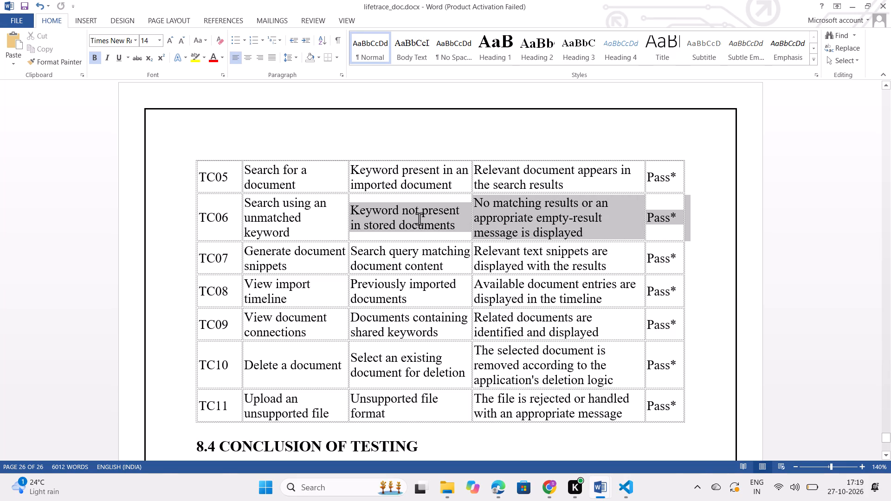
{"action": "left_click_drag", "start_coordinate": [419, 218], "coordinate": [232, 218]}
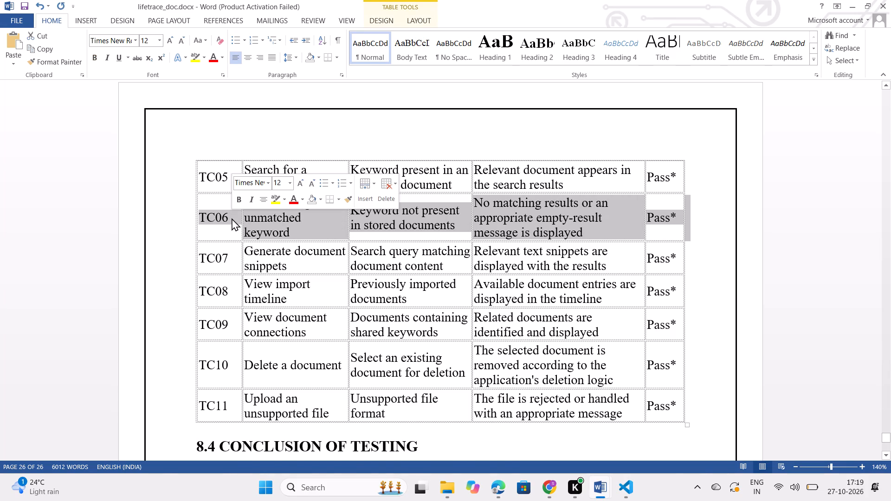
{"action": "key", "text": "BackSpace"}
Remove the final digit from the test case ID of the "Generate document snippets" row.
{"action": "left_click", "coordinate": [232, 218]}
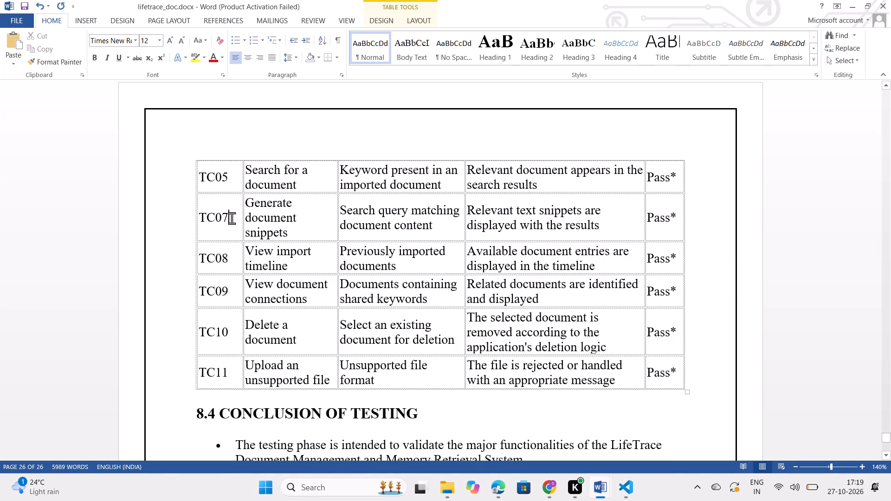
{"action": "key", "text": "BackSpace"}
Delete the last bullet under Unit Testing in section 8.2, the one about checking database functions.
{"action": "scroll", "coordinate": [448, 353], "scroll_direction": "up", "scroll_amount": 3}
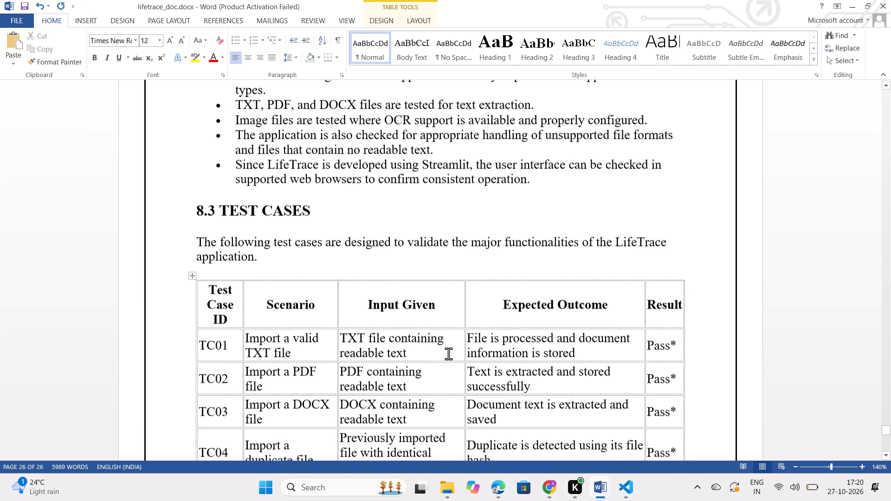
{"action": "scroll", "coordinate": [448, 353], "scroll_direction": "up", "scroll_amount": 4}
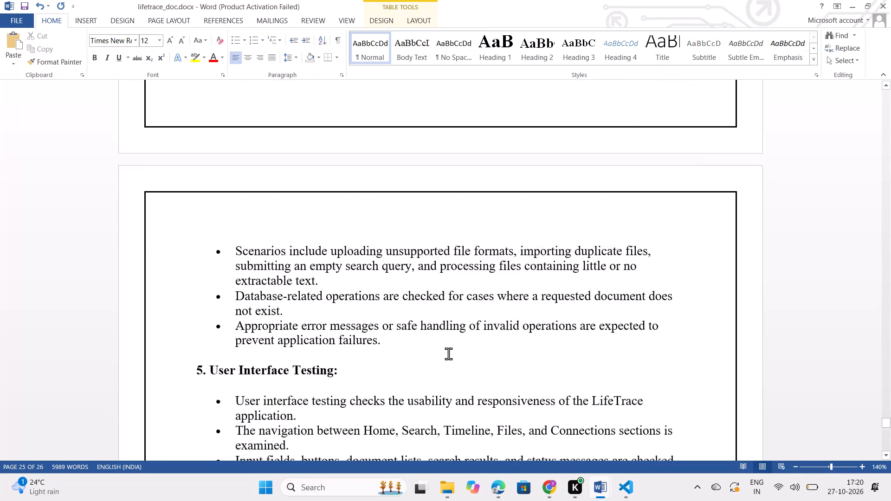
{"action": "scroll", "coordinate": [448, 353], "scroll_direction": "up", "scroll_amount": 5}
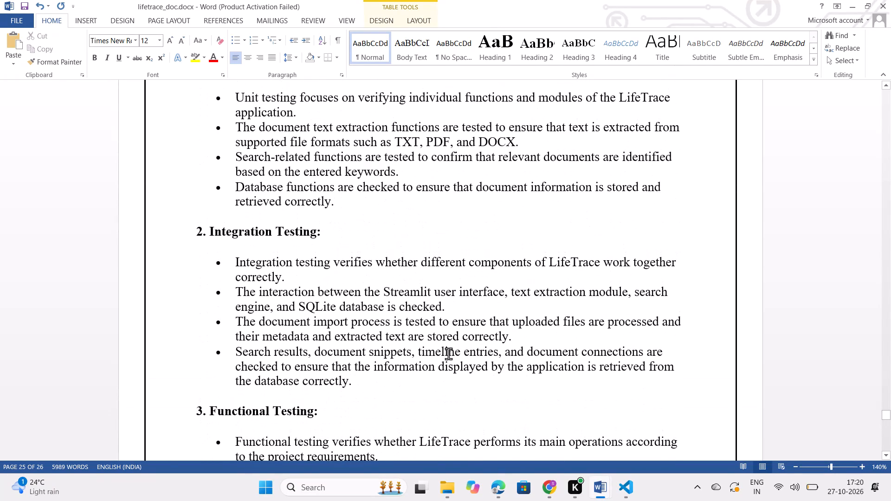
{"action": "scroll", "coordinate": [378, 324], "scroll_direction": "up", "scroll_amount": 3}
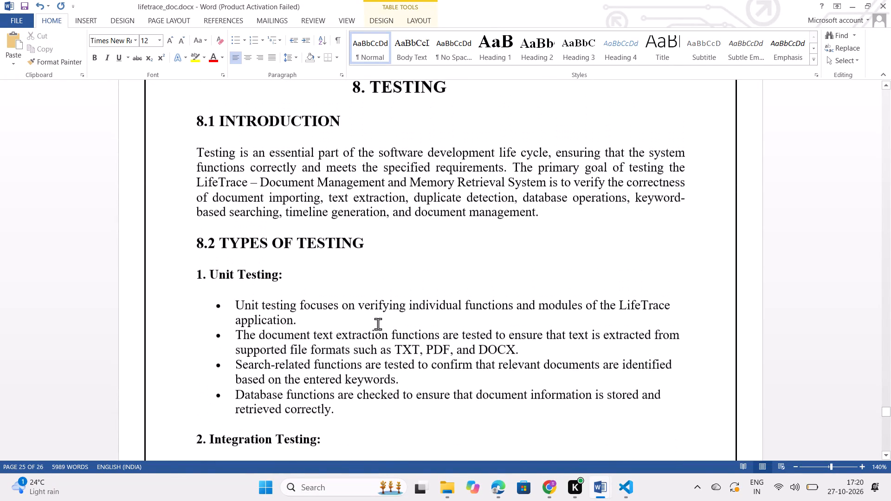
{"action": "scroll", "coordinate": [378, 324], "scroll_direction": "up", "scroll_amount": 1}
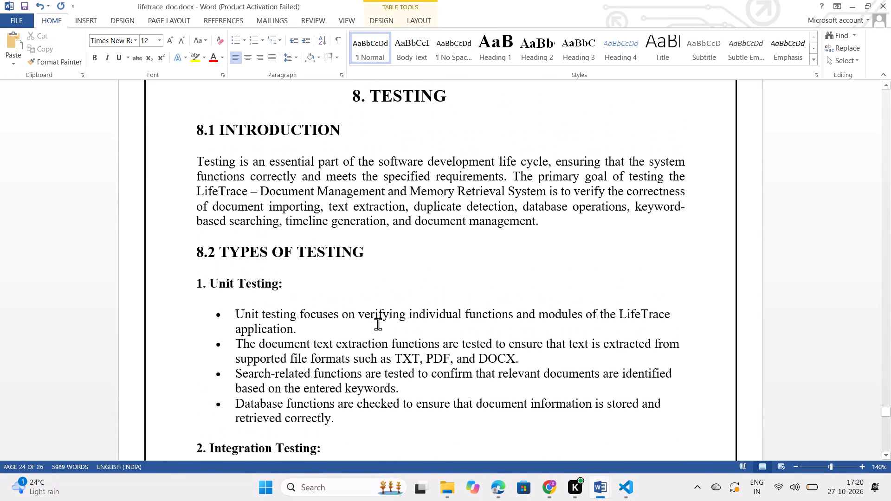
{"action": "scroll", "coordinate": [335, 340], "scroll_direction": "down", "scroll_amount": 1}
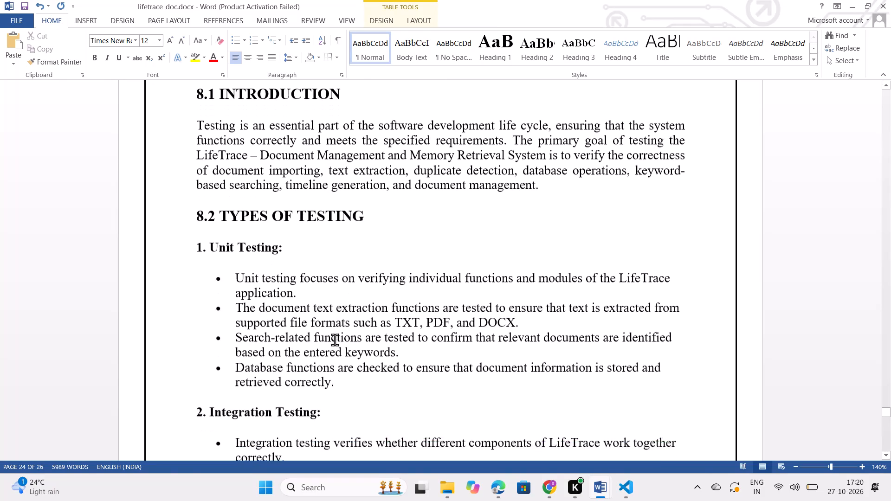
{"action": "scroll", "coordinate": [335, 340], "scroll_direction": "down", "scroll_amount": 1}
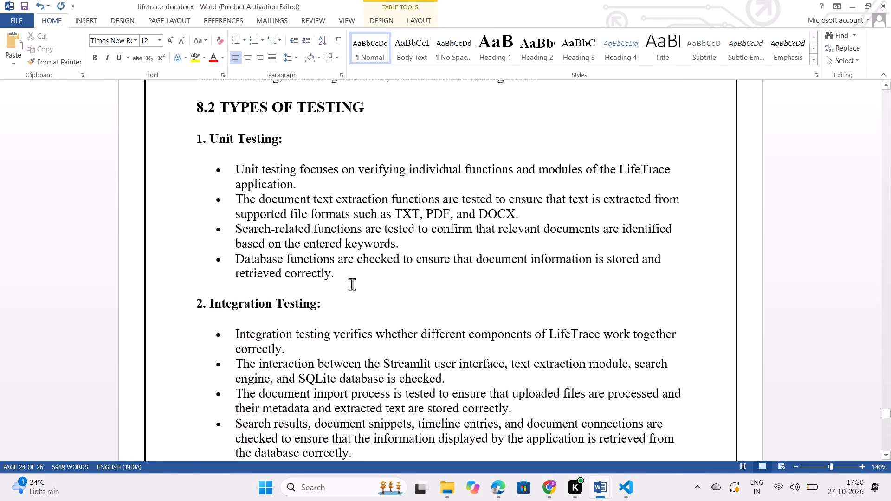
{"action": "left_click_drag", "start_coordinate": [350, 283], "coordinate": [212, 263]}
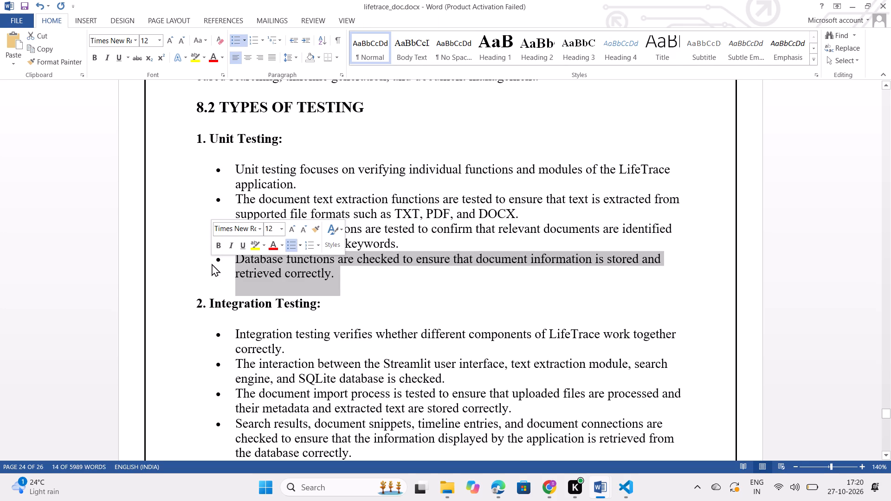
{"action": "key", "text": "BackSpace"}
Delete the Integration Testing bullet about testing the document import process.
{"action": "scroll", "coordinate": [212, 263], "scroll_direction": "down", "scroll_amount": 1}
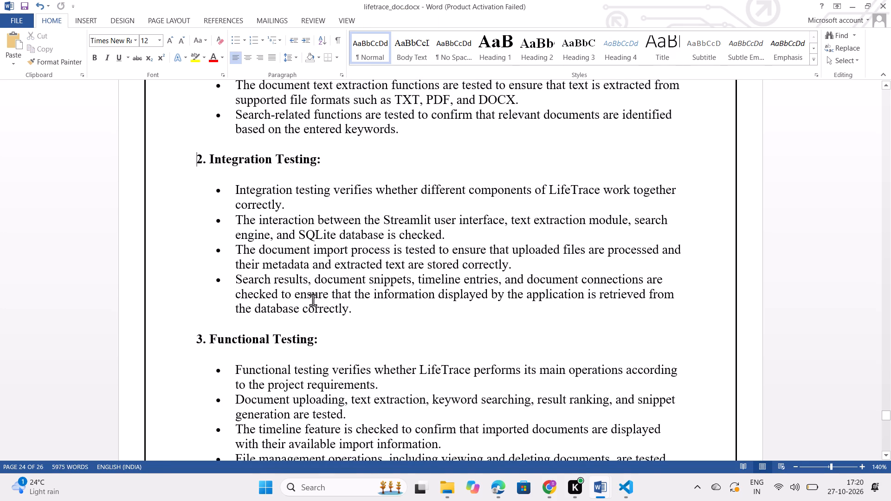
{"action": "left_click_drag", "start_coordinate": [347, 315], "coordinate": [229, 279]}
{"action": "left_click", "coordinate": [342, 312]}
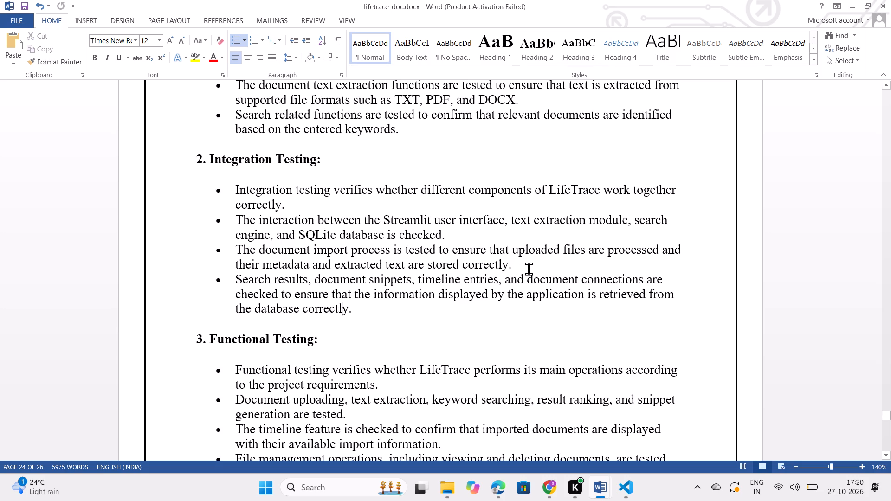
{"action": "left_click_drag", "start_coordinate": [529, 269], "coordinate": [217, 250]}
{"action": "key", "text": "BackSpace"}
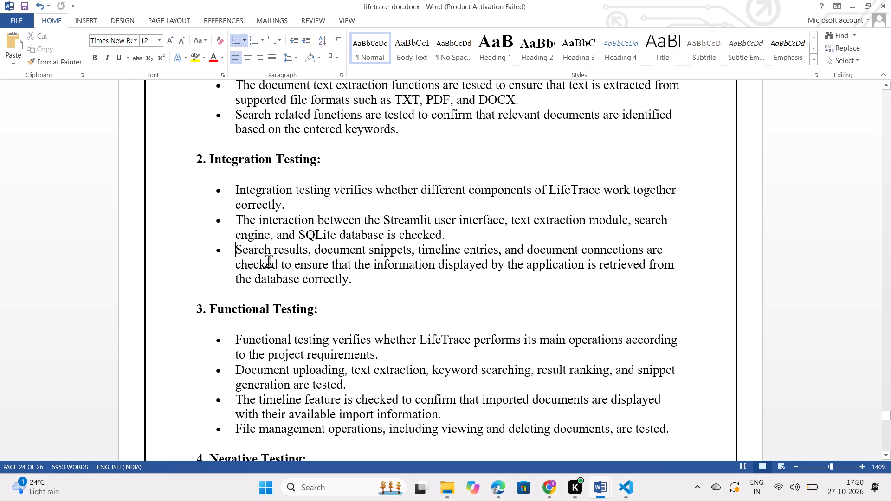
Delete the Functional Testing bullet about file management operations, including viewing and deleting documents.
{"action": "scroll", "coordinate": [283, 269], "scroll_direction": "down", "scroll_amount": 1}
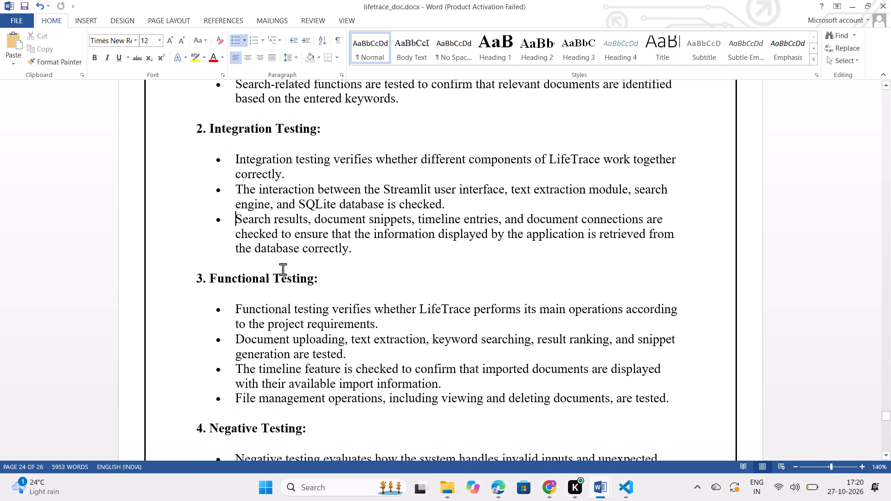
{"action": "scroll", "coordinate": [283, 269], "scroll_direction": "down", "scroll_amount": 1}
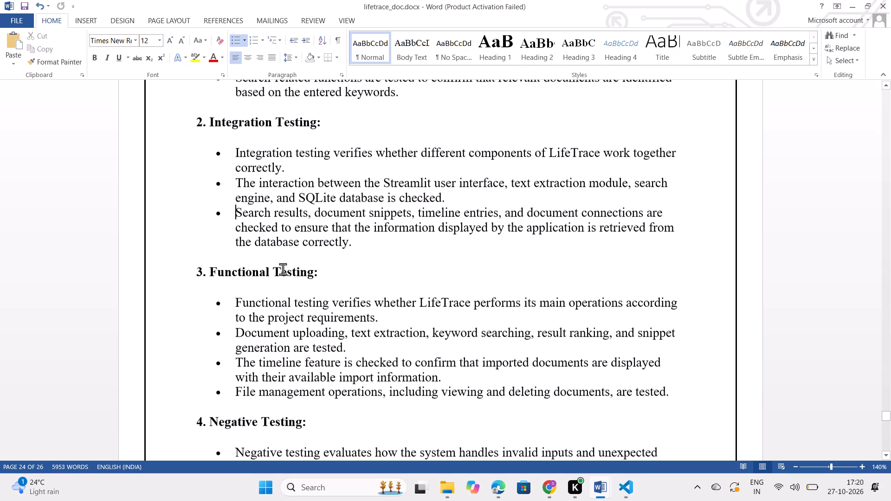
{"action": "scroll", "coordinate": [283, 269], "scroll_direction": "down", "scroll_amount": 1}
{"action": "scroll", "coordinate": [283, 269], "scroll_direction": "up", "scroll_amount": 1}
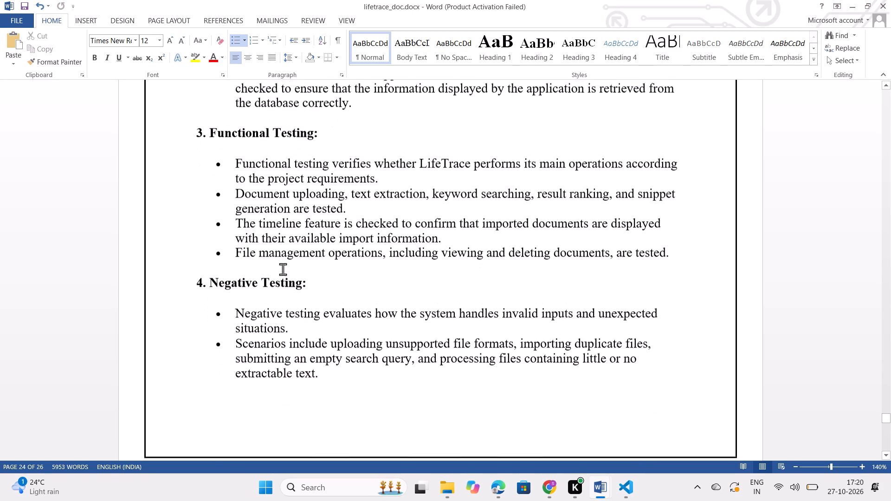
{"action": "scroll", "coordinate": [283, 269], "scroll_direction": "up", "scroll_amount": 1}
{"action": "left_click_drag", "start_coordinate": [694, 301], "coordinate": [457, 319]}
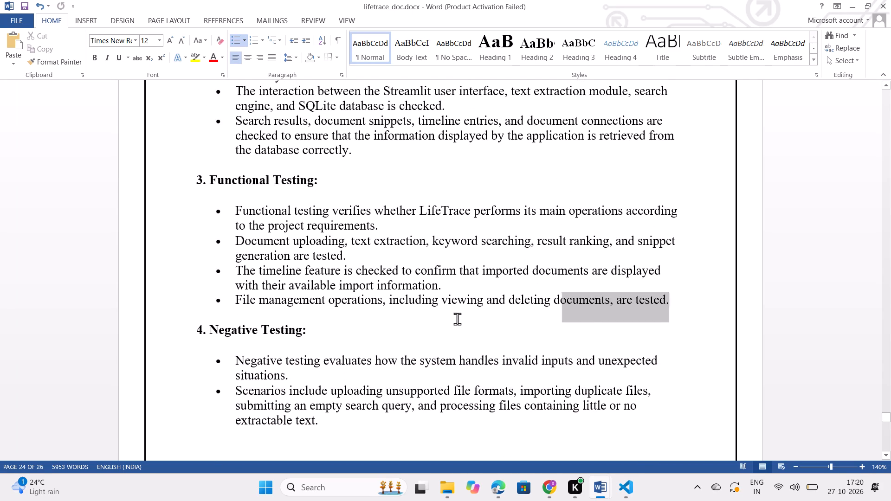
{"action": "left_click_drag", "start_coordinate": [457, 319], "coordinate": [213, 302]}
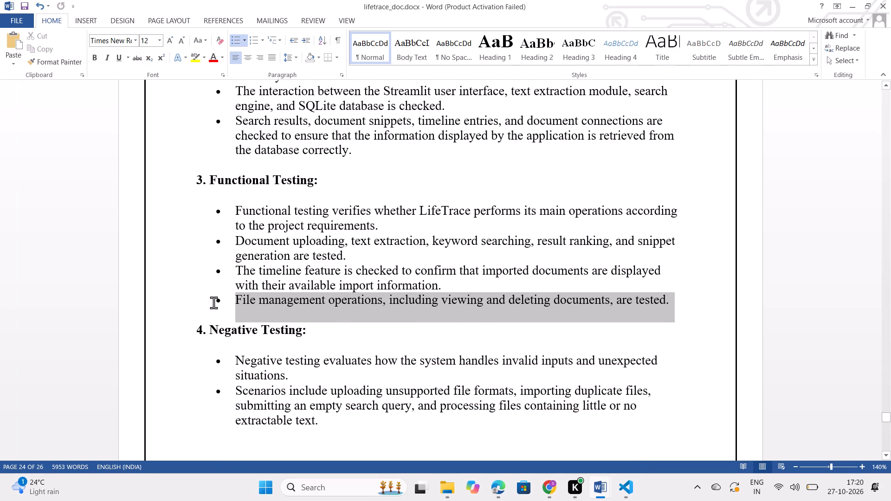
{"action": "left_click_drag", "start_coordinate": [213, 302], "coordinate": [213, 302]}
{"action": "key", "text": "BackSpace"}
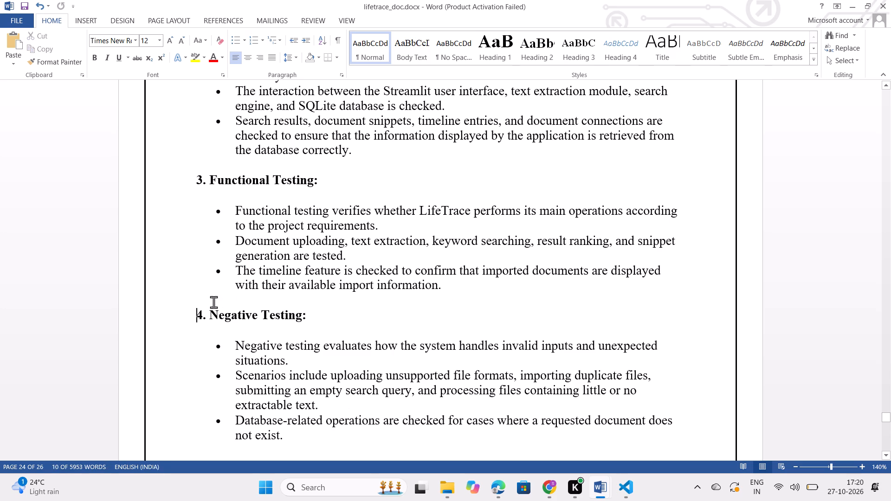
Delete the last Negative Testing bullet, about appropriate error messages or safe handling of invalid operations.
{"action": "scroll", "coordinate": [213, 302], "scroll_direction": "down", "scroll_amount": 1}
{"action": "scroll", "coordinate": [297, 297], "scroll_direction": "down", "scroll_amount": 1}
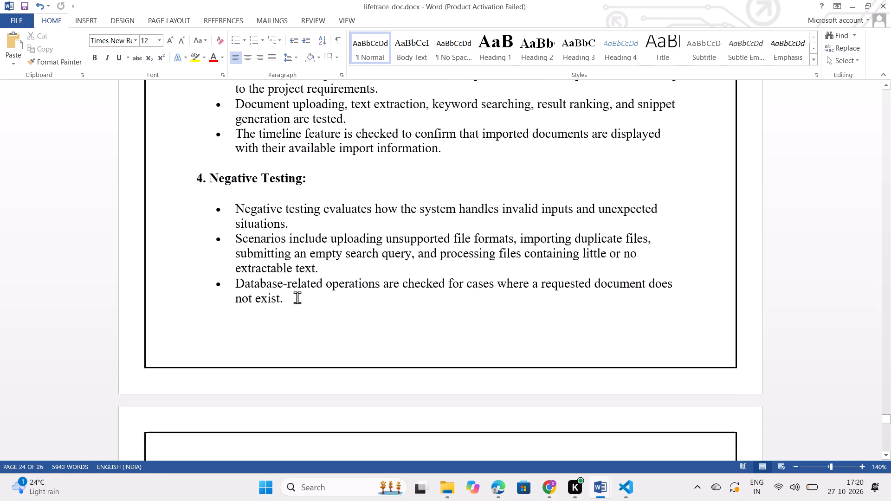
{"action": "scroll", "coordinate": [297, 297], "scroll_direction": "down", "scroll_amount": 1}
{"action": "left_click_drag", "start_coordinate": [385, 321], "coordinate": [198, 313]}
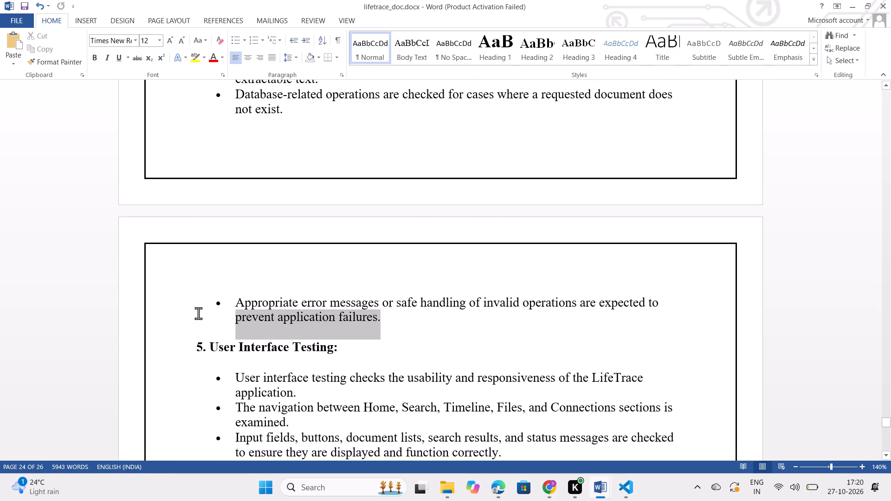
{"action": "left_click_drag", "start_coordinate": [198, 313], "coordinate": [182, 296]}
{"action": "key", "text": "BackSpace"}
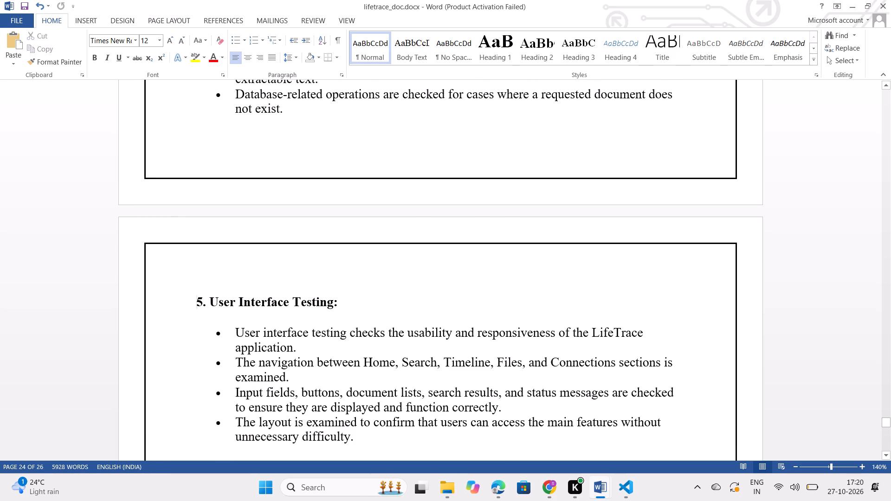
Extend the TC01 scenario in the test case table to read "Import a valid TXT/PDF file".
{"action": "scroll", "coordinate": [182, 296], "scroll_direction": "down", "scroll_amount": 9}
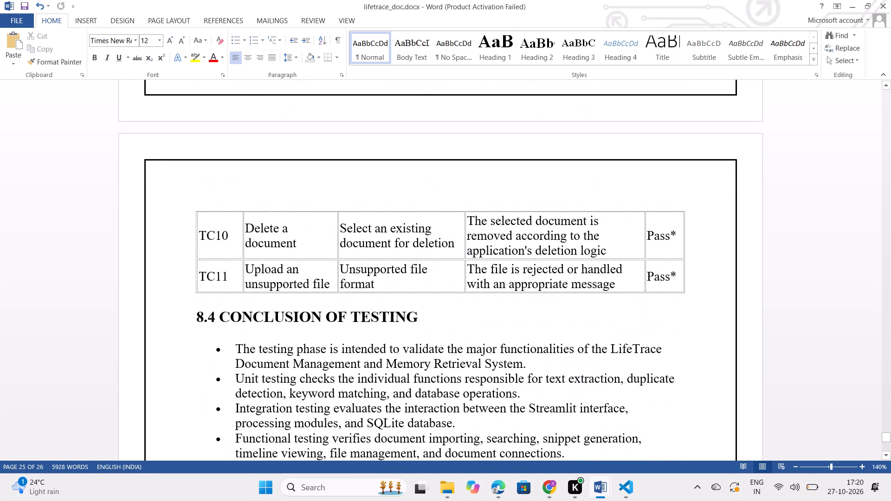
{"action": "scroll", "coordinate": [182, 296], "scroll_direction": "up", "scroll_amount": 8}
{"action": "scroll", "coordinate": [182, 296], "scroll_direction": "down", "scroll_amount": 11}
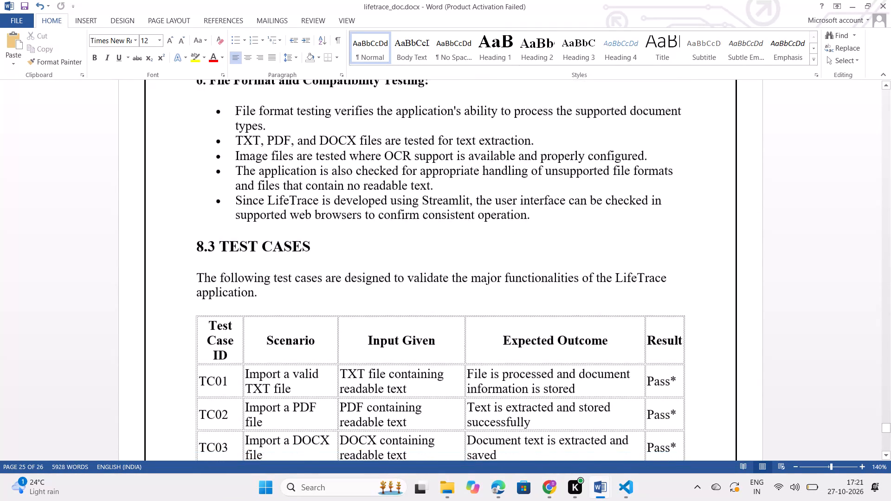
{"action": "scroll", "coordinate": [182, 296], "scroll_direction": "down", "scroll_amount": 1}
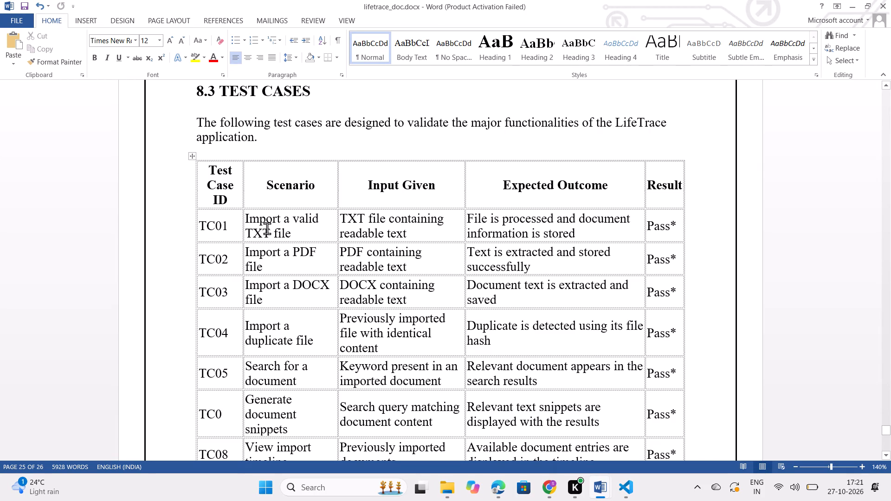
{"action": "left_click", "coordinate": [267, 228]}
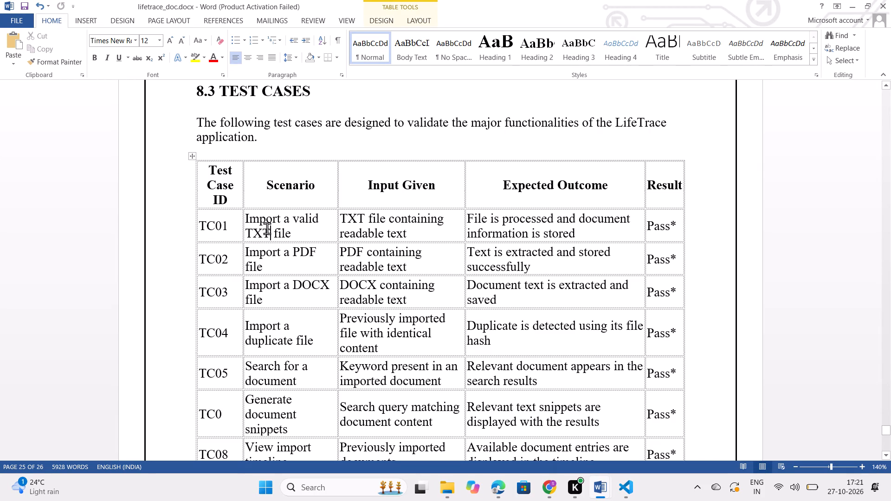
{"action": "type", "text": "/p"}
{"action": "key", "text": "BackSpace"}
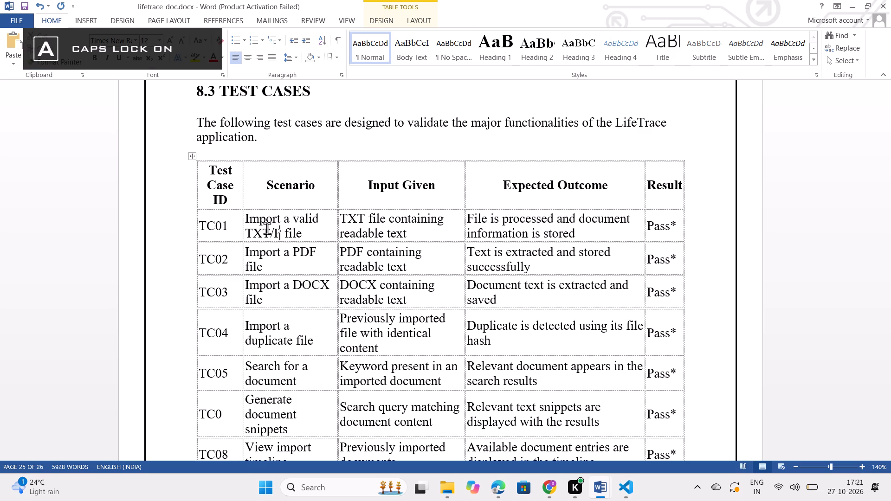
{"action": "type", "text": "DF"}
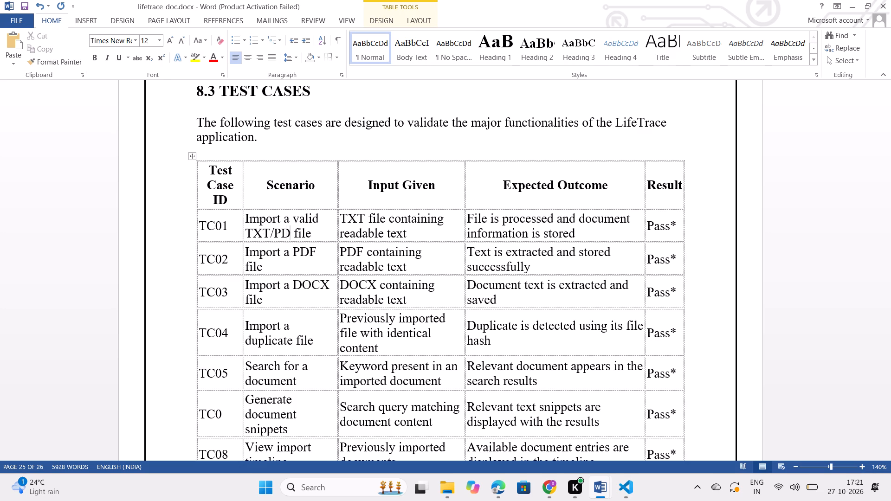
Extend the TC01 scenario in the test case table to read "Import a valid TXT/PDF/DOCX file".
{"action": "key", "text": "slash"}
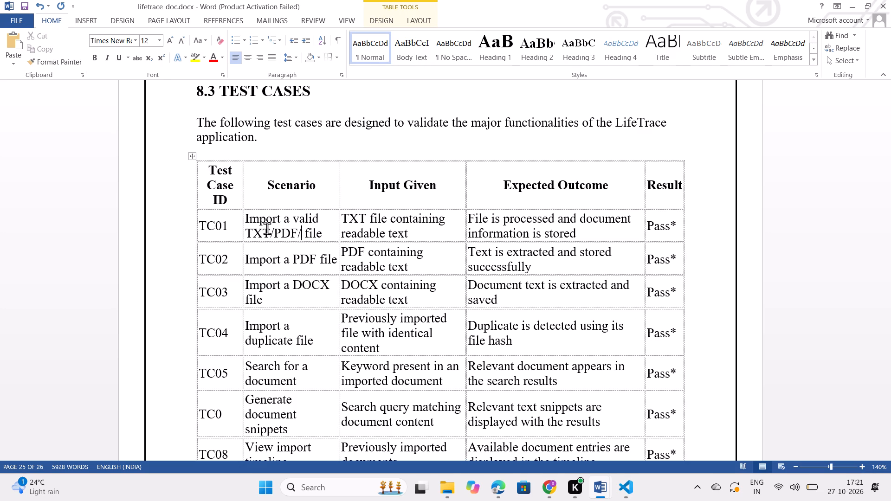
{"action": "type", "text": "DOCK"}
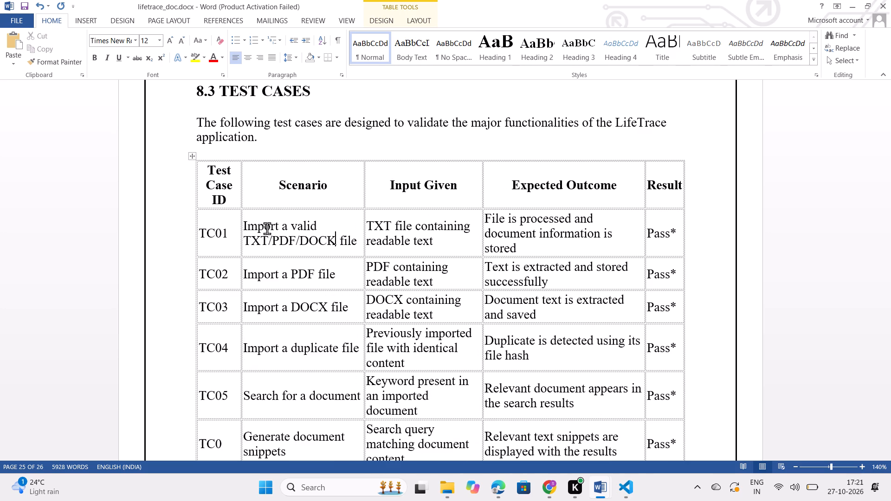
{"action": "key", "text": "BackSpace"}
{"action": "key", "text": "x"}
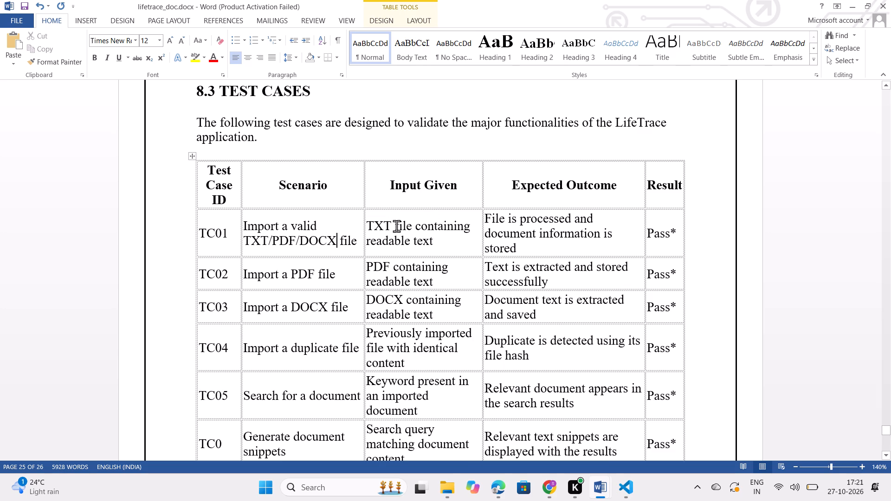
Extend the TC01 Input Given cell to read "TXT/PDF/DOCX file containing readable text".
{"action": "left_click", "coordinate": [389, 222]}
{"action": "key", "text": "slash"}
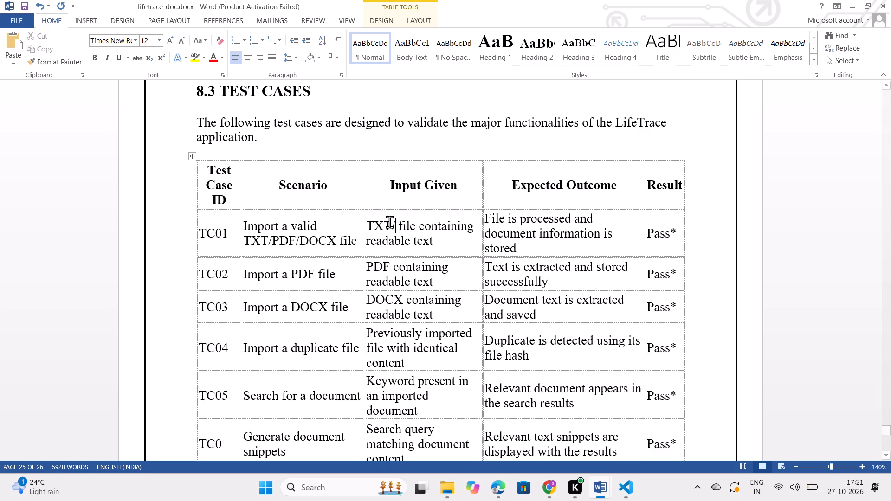
{"action": "key", "text": "p"}
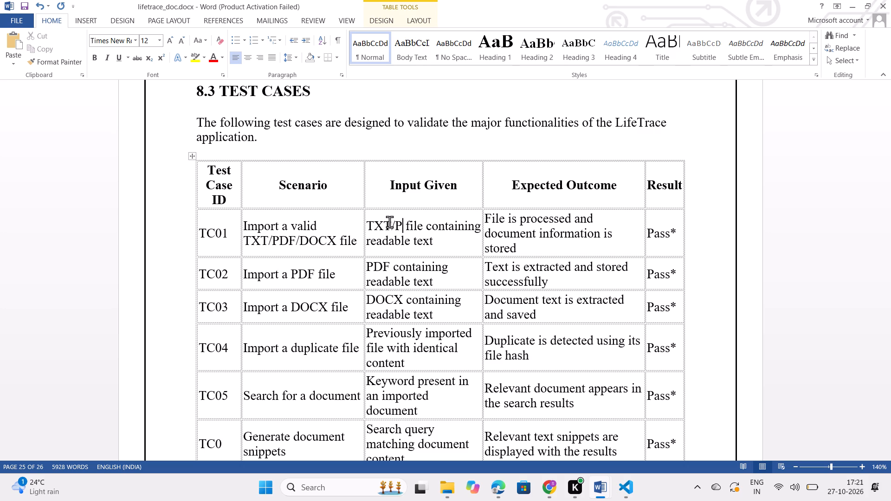
{"action": "key", "text": "d"}
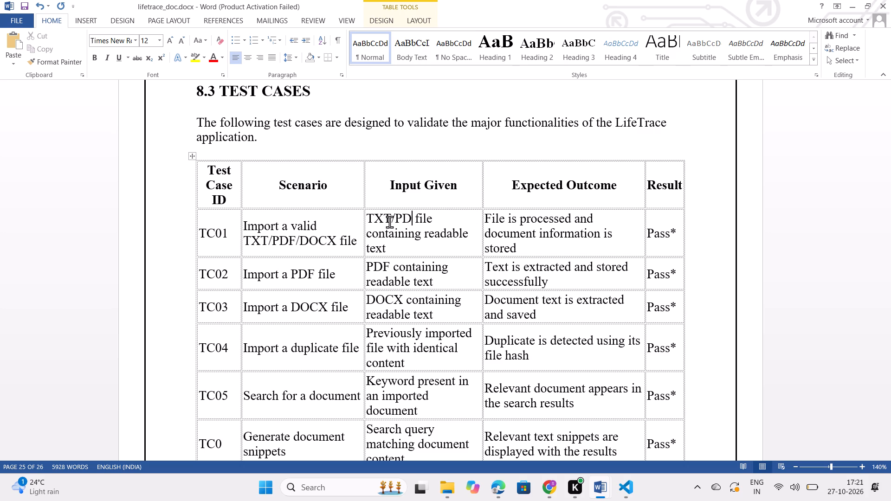
{"action": "key", "text": "f"}
{"action": "key", "text": "slash"}
{"action": "type", "text": "DOCX"}
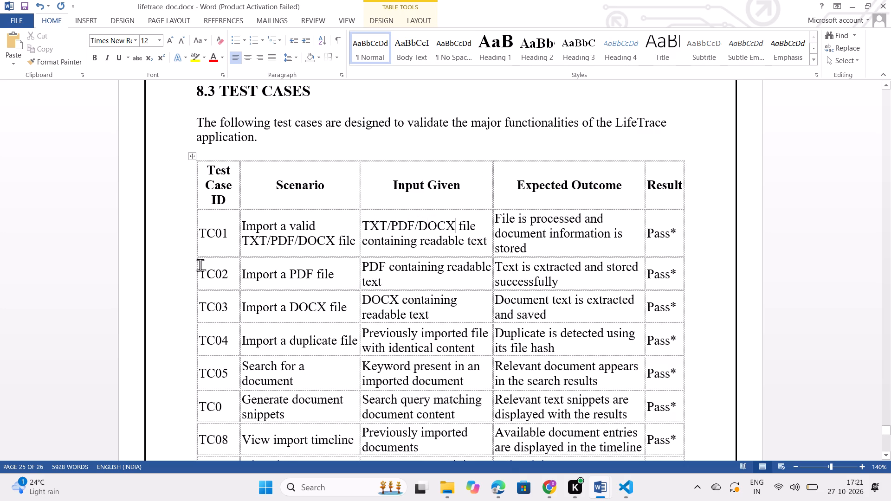
Delete the TC02 and TC03 rows for PDF and DOCX import from the test case table.
{"action": "left_click_drag", "start_coordinate": [196, 264], "coordinate": [607, 313]}
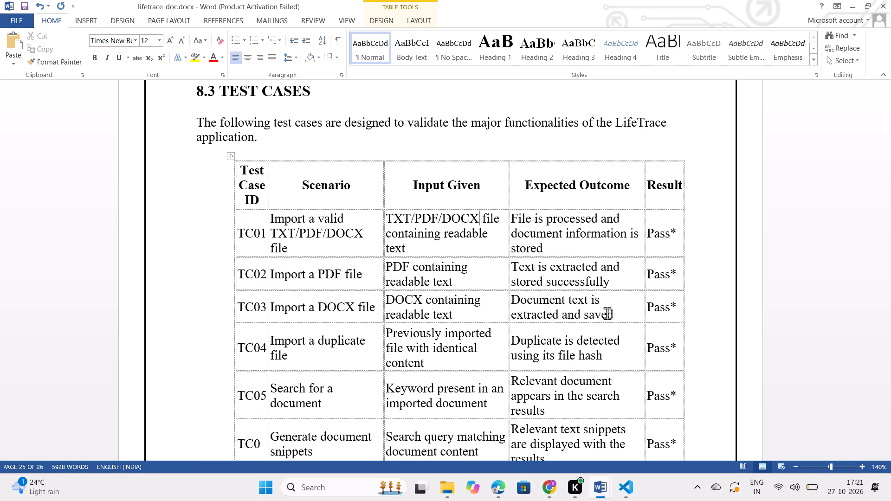
{"action": "key", "text": "ctrl+z"}
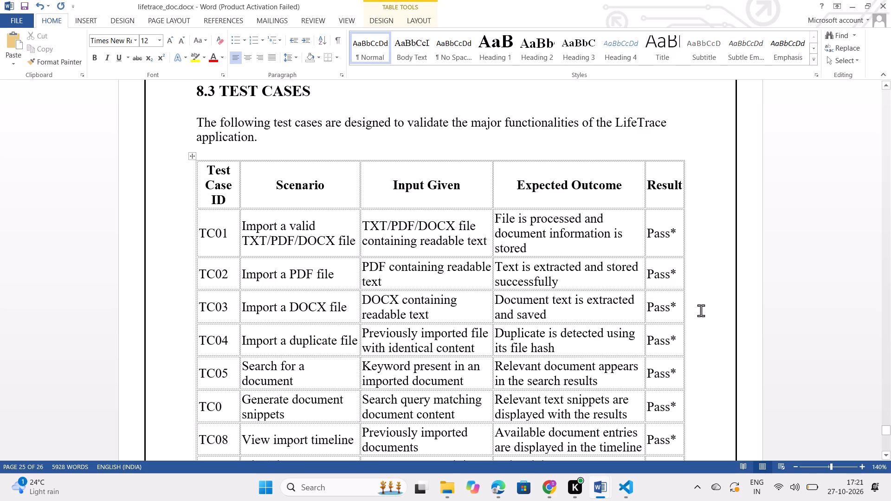
{"action": "left_click_drag", "start_coordinate": [703, 321], "coordinate": [662, 303]}
{"action": "left_click_drag", "start_coordinate": [662, 303], "coordinate": [327, 286]}
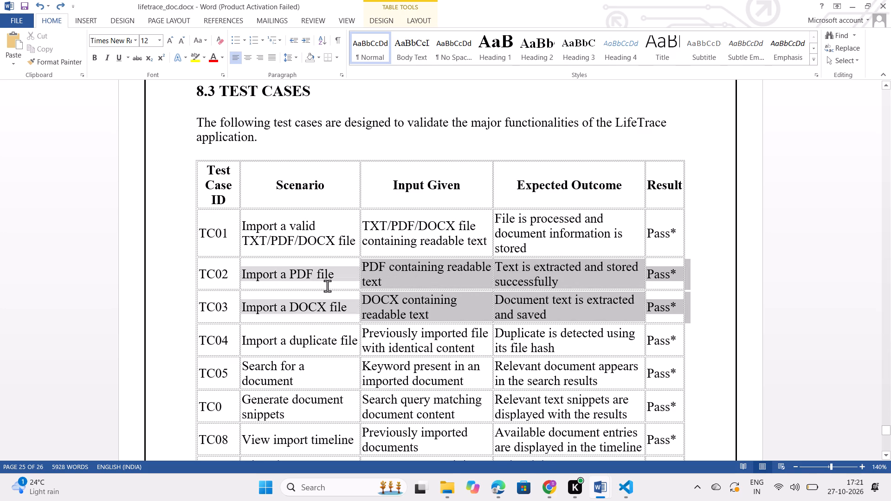
{"action": "left_click_drag", "start_coordinate": [327, 286], "coordinate": [156, 276]}
{"action": "key", "text": "BackSpace"}
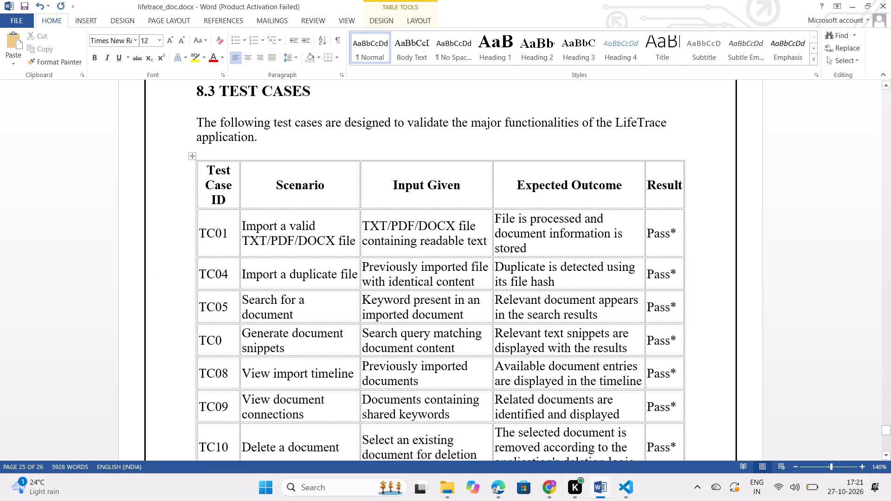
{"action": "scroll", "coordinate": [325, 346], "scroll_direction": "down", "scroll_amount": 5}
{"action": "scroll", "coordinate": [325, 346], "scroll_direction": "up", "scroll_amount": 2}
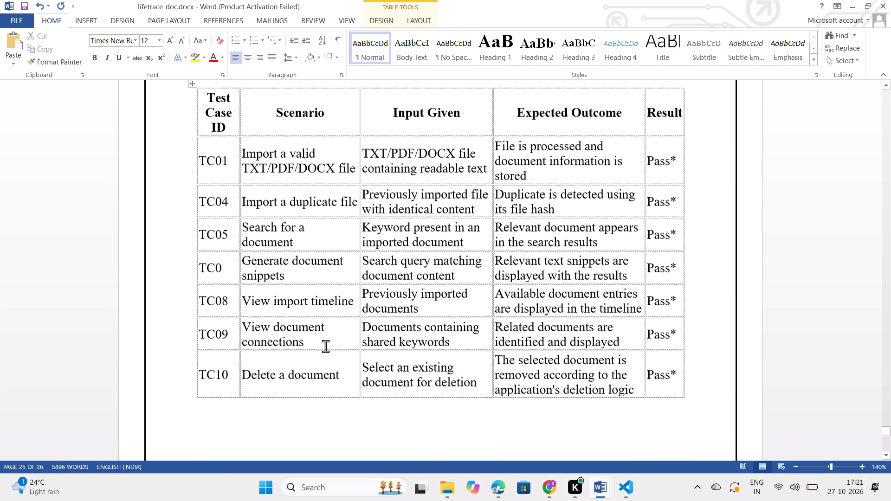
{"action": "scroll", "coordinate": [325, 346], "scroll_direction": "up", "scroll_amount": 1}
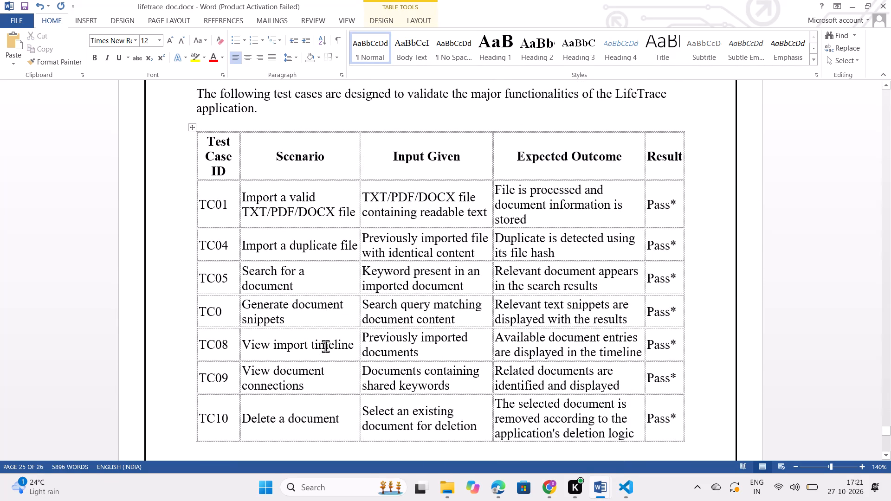
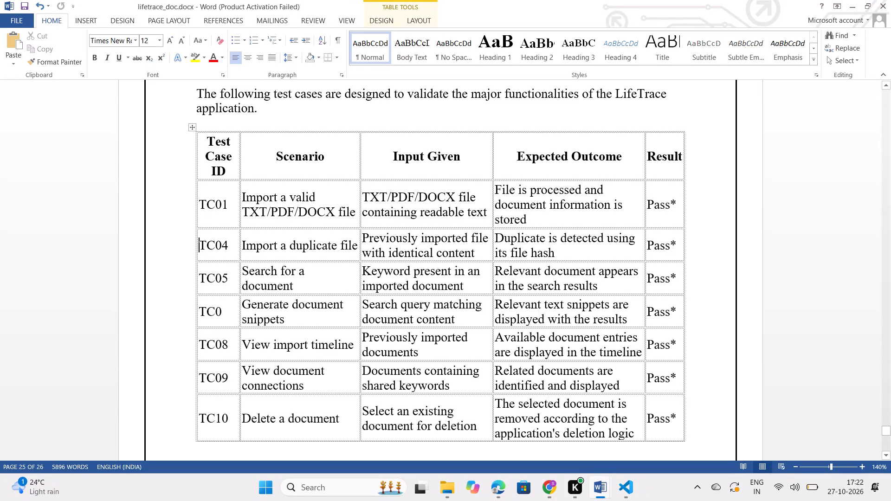
Delete the TC04 row for importing a duplicate file from the test case table.
{"action": "scroll", "coordinate": [167, 342], "scroll_direction": "down", "scroll_amount": 2}
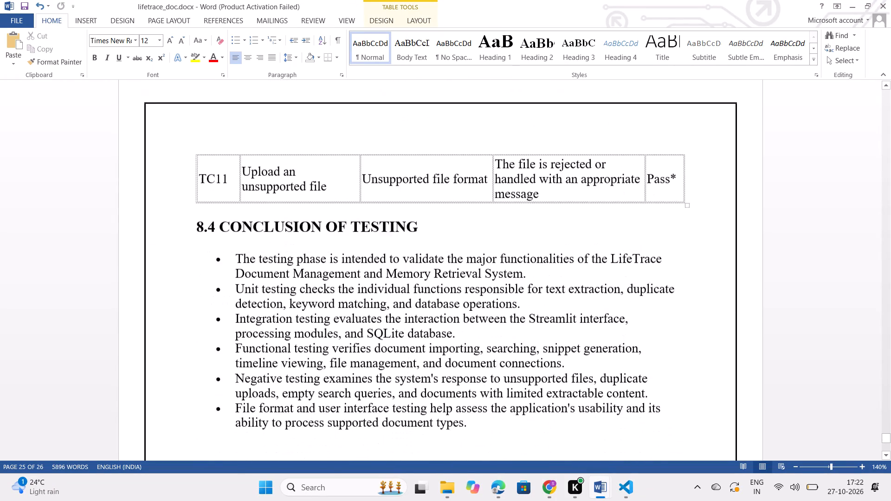
{"action": "scroll", "coordinate": [409, 386], "scroll_direction": "up", "scroll_amount": 4}
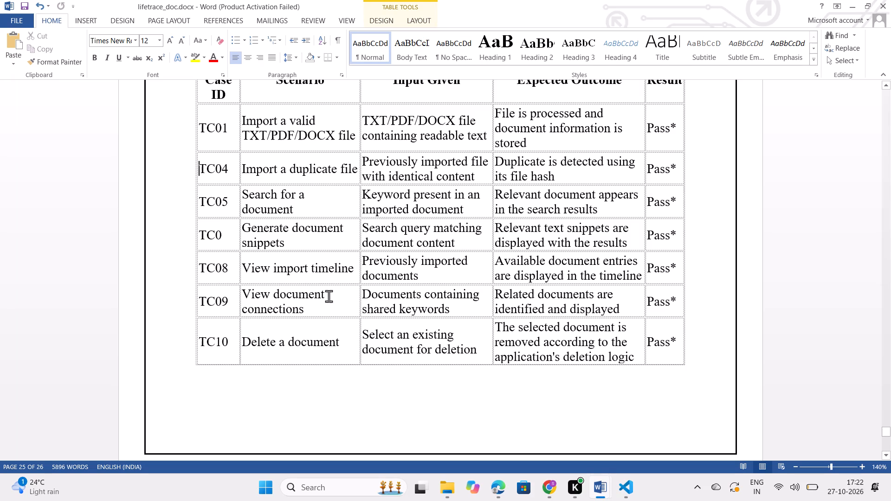
{"action": "scroll", "coordinate": [329, 296], "scroll_direction": "up", "scroll_amount": 1}
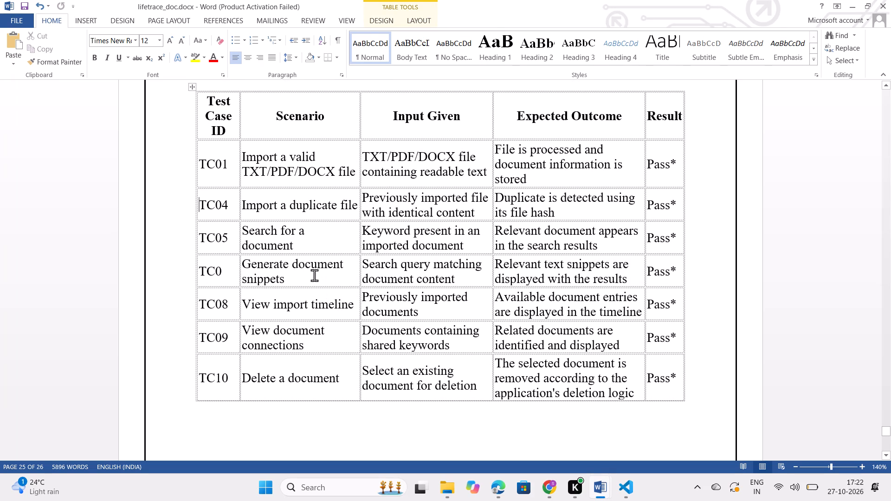
{"action": "scroll", "coordinate": [313, 275], "scroll_direction": "up", "scroll_amount": 1}
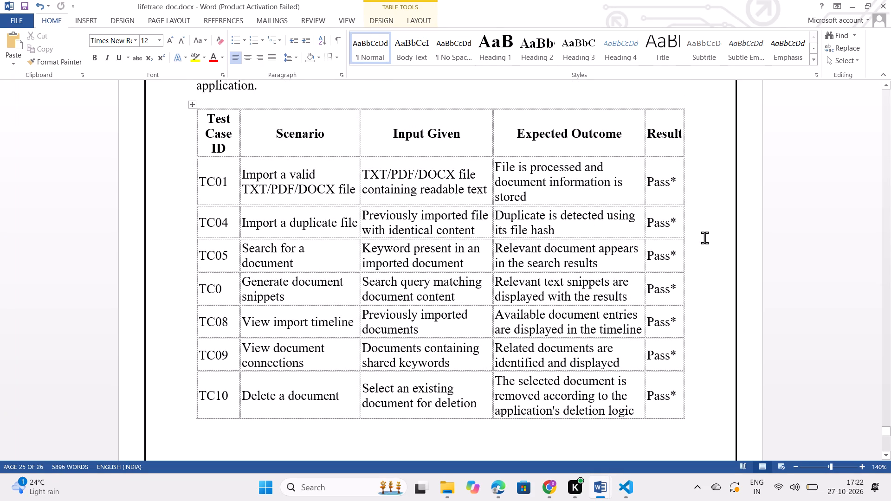
{"action": "left_click_drag", "start_coordinate": [698, 227], "coordinate": [283, 230]}
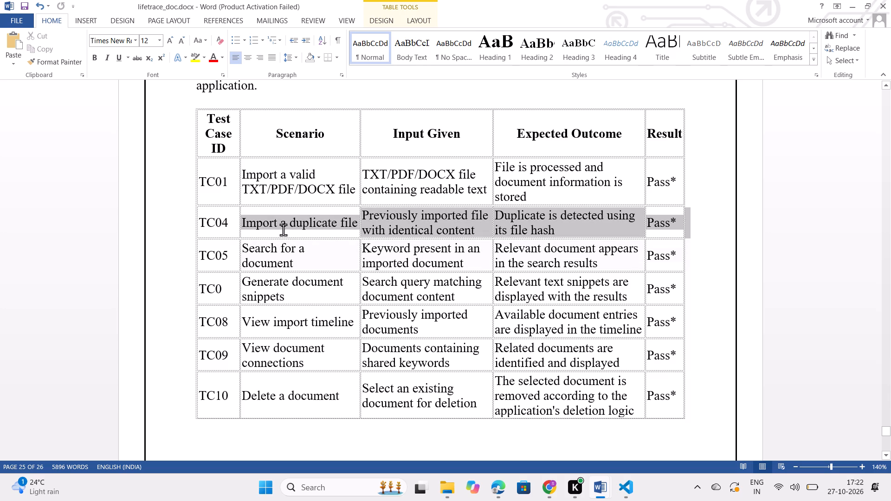
{"action": "left_click_drag", "start_coordinate": [283, 230], "coordinate": [216, 215]}
{"action": "key", "text": "BackSpace"}
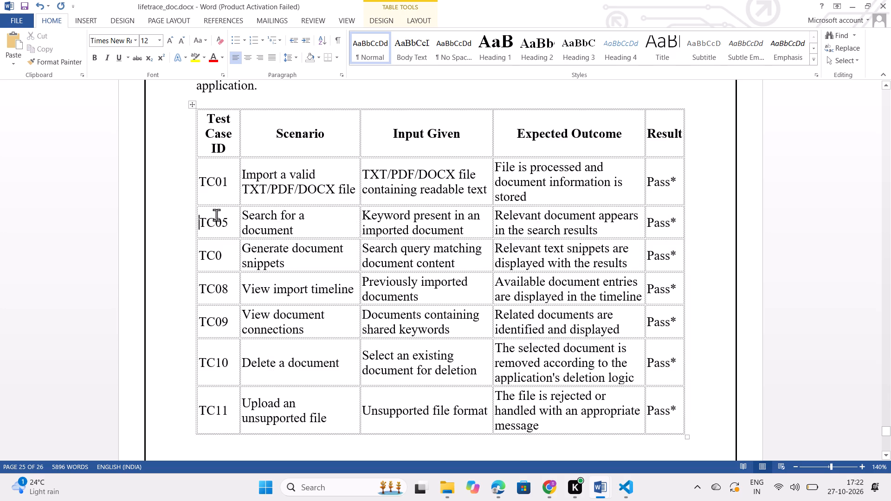
Review the Testing chapter from its introduction through the test case table to the conclusion of testing.
{"action": "scroll", "coordinate": [216, 215], "scroll_direction": "up", "scroll_amount": 3}
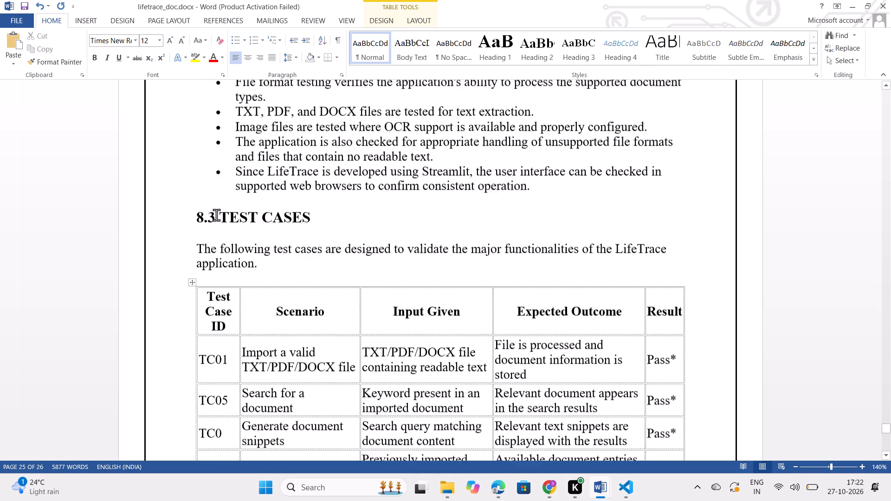
{"action": "scroll", "coordinate": [216, 215], "scroll_direction": "up", "scroll_amount": 5}
{"action": "scroll", "coordinate": [216, 215], "scroll_direction": "right", "scroll_amount": 1}
{"action": "scroll", "coordinate": [216, 215], "scroll_direction": "up", "scroll_amount": 2}
{"action": "scroll", "coordinate": [216, 215], "scroll_direction": "down", "scroll_amount": 1}
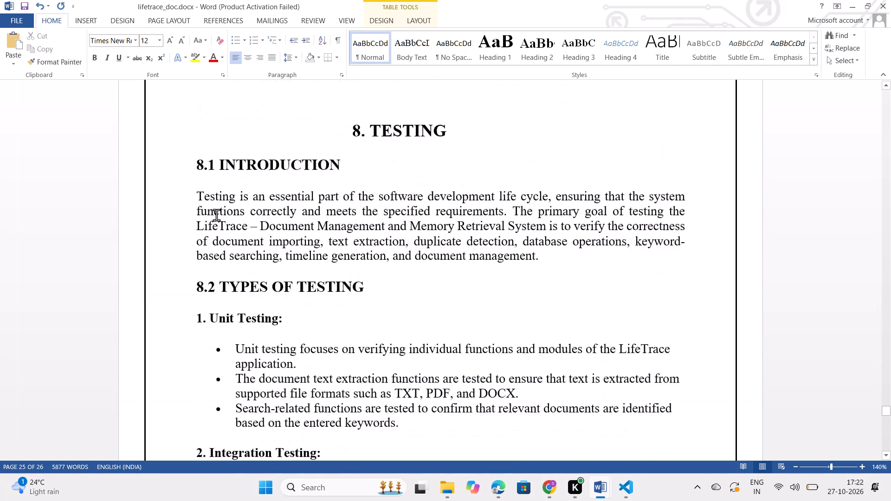
{"action": "scroll", "coordinate": [216, 215], "scroll_direction": "down", "scroll_amount": 1}
{"action": "scroll", "coordinate": [216, 215], "scroll_direction": "up", "scroll_amount": 1}
{"action": "scroll", "coordinate": [216, 215], "scroll_direction": "right", "scroll_amount": 1}
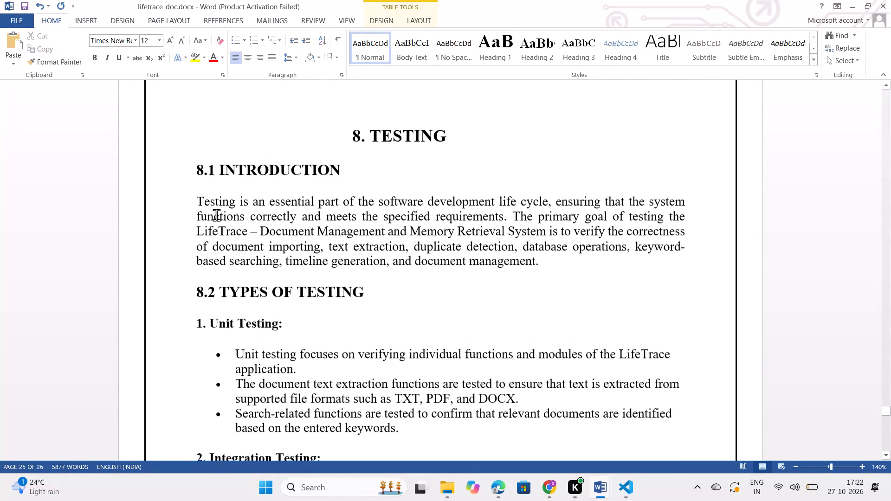
{"action": "scroll", "coordinate": [216, 215], "scroll_direction": "right", "scroll_amount": 3}
{"action": "scroll", "coordinate": [216, 215], "scroll_direction": "down", "scroll_amount": 1}
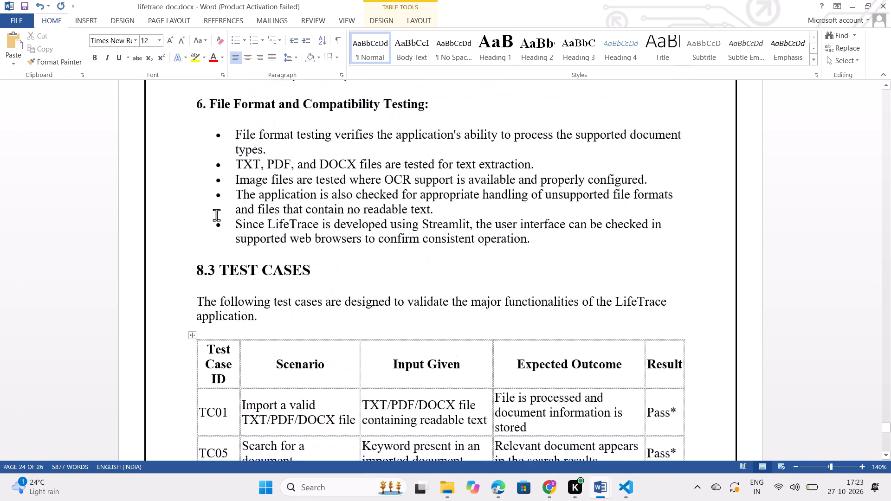
{"action": "scroll", "coordinate": [216, 215], "scroll_direction": "down", "scroll_amount": 4}
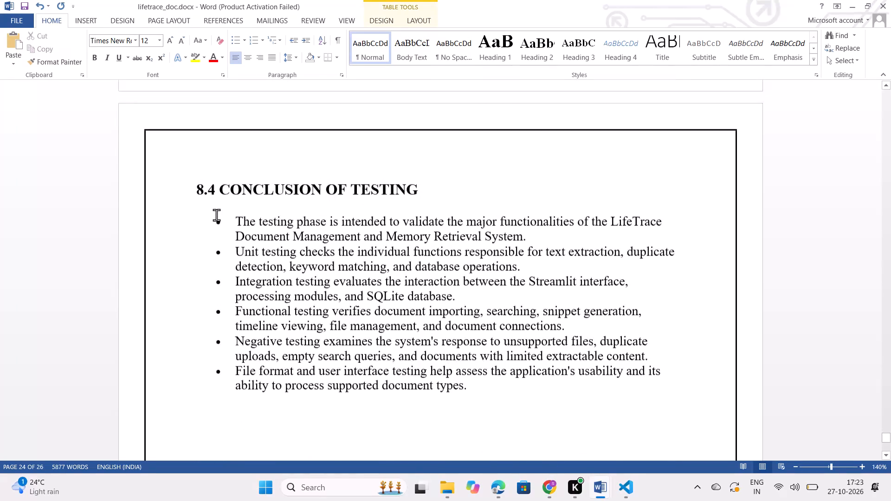
{"action": "scroll", "coordinate": [216, 215], "scroll_direction": "down", "scroll_amount": 1}
{"action": "scroll", "coordinate": [216, 215], "scroll_direction": "up", "scroll_amount": 1}
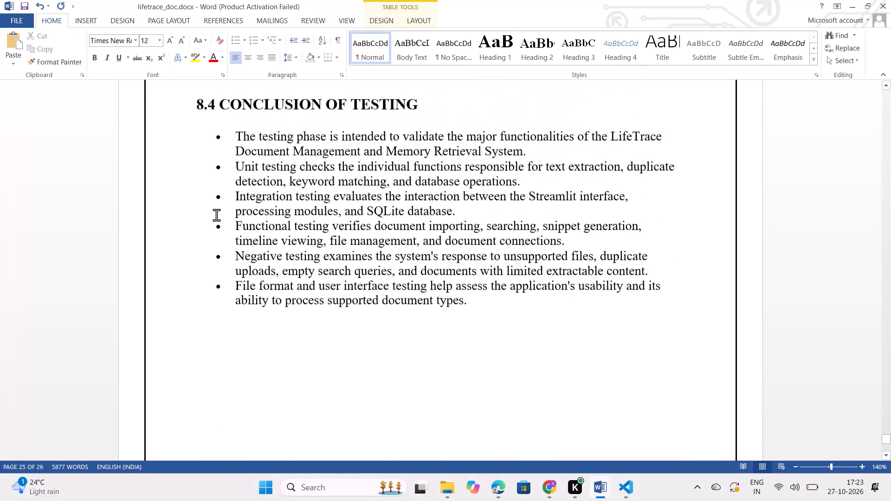
{"action": "scroll", "coordinate": [216, 215], "scroll_direction": "up", "scroll_amount": 1}
{"action": "scroll", "coordinate": [216, 215], "scroll_direction": "down", "scroll_amount": 1}
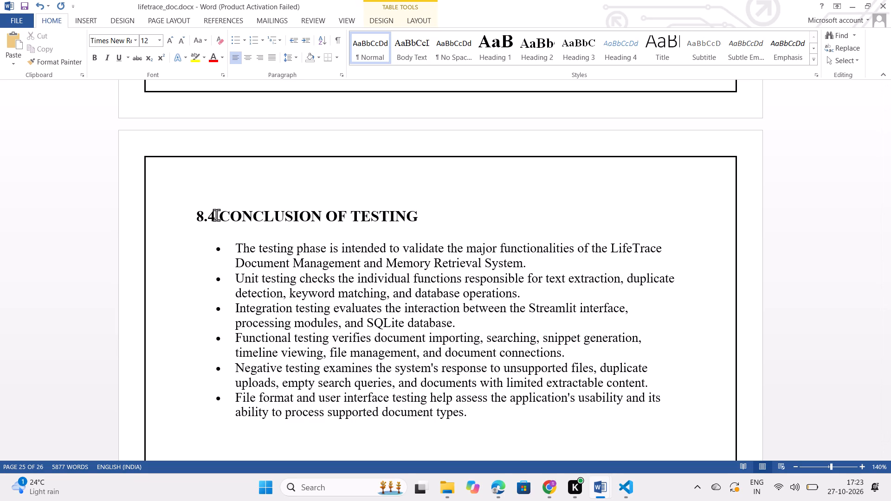
Renumber the document search, snippet generation and import timeline test cases as TC02, TC03 and TC04.
{"action": "scroll", "coordinate": [216, 215], "scroll_direction": "up", "scroll_amount": 5}
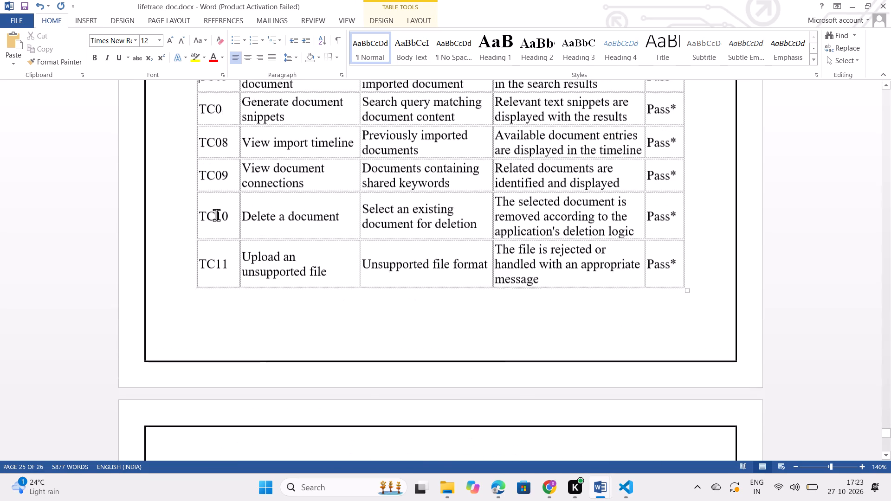
{"action": "scroll", "coordinate": [216, 215], "scroll_direction": "right", "scroll_amount": 1}
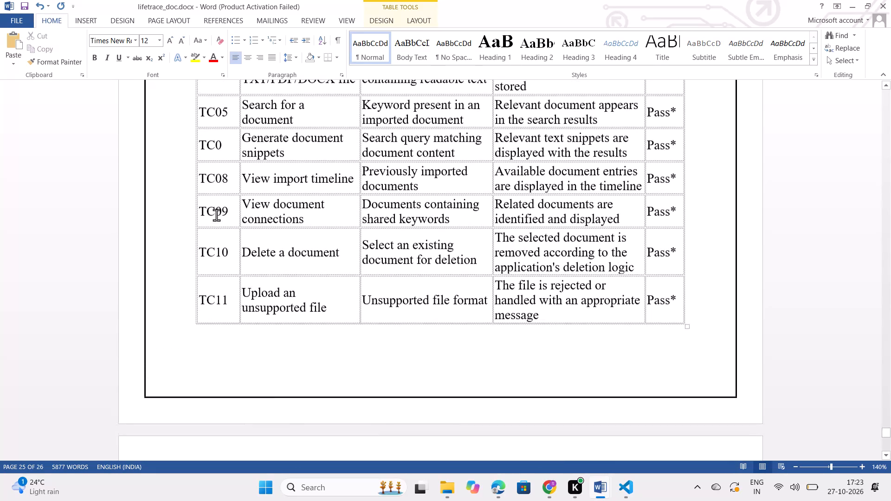
{"action": "left_click", "coordinate": [227, 149]}
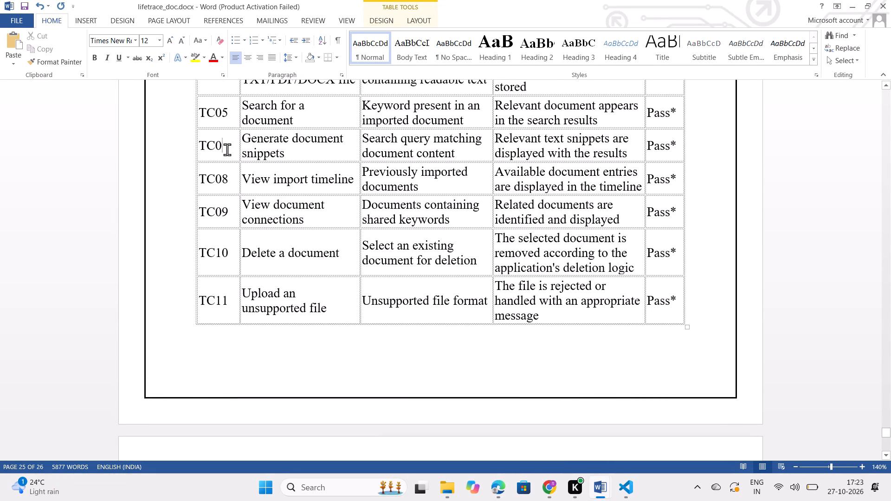
{"action": "scroll", "coordinate": [227, 149], "scroll_direction": "right", "scroll_amount": 1}
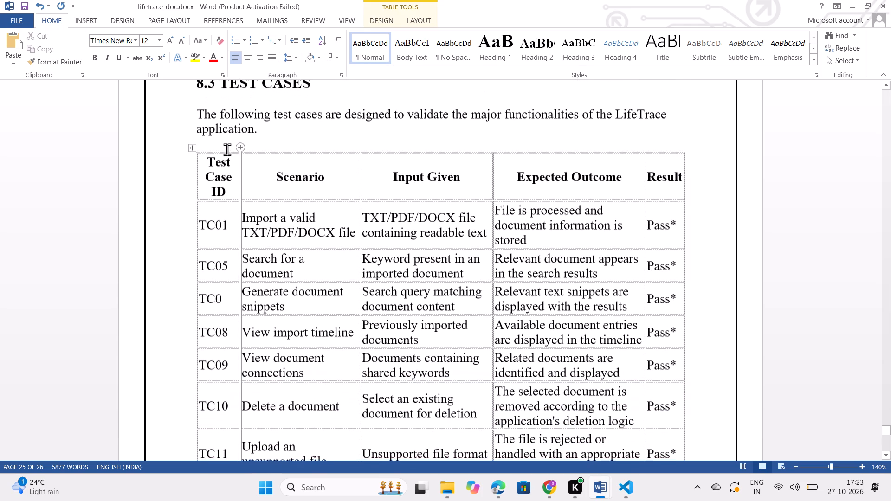
{"action": "left_click", "coordinate": [231, 267]}
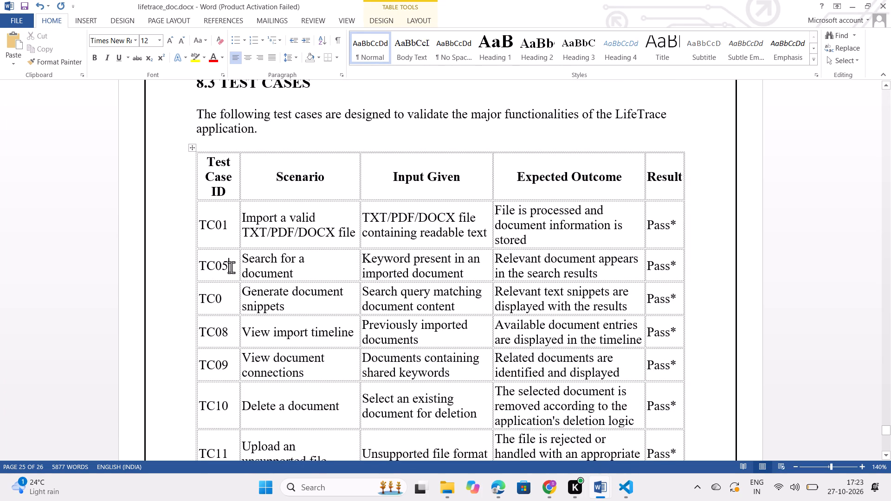
{"action": "key", "text": "BackSpace"}
{"action": "key", "text": "2"}
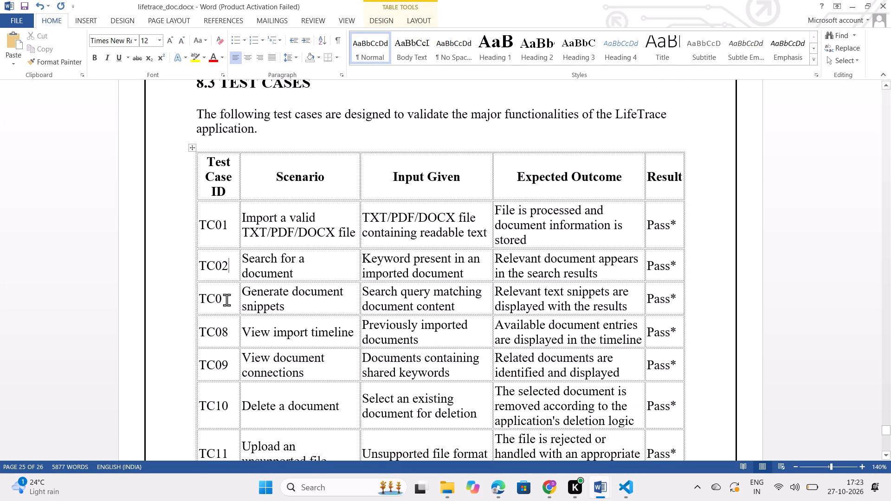
{"action": "left_click", "coordinate": [226, 300]}
{"action": "key", "text": "3"}
{"action": "left_click", "coordinate": [235, 334]}
{"action": "key", "text": "BackSpace"}
{"action": "key", "text": "4"}
Renumber the document connections, document deletion and unsupported file test cases as TC05, TC06 and TC07.
{"action": "left_click", "coordinate": [233, 364]}
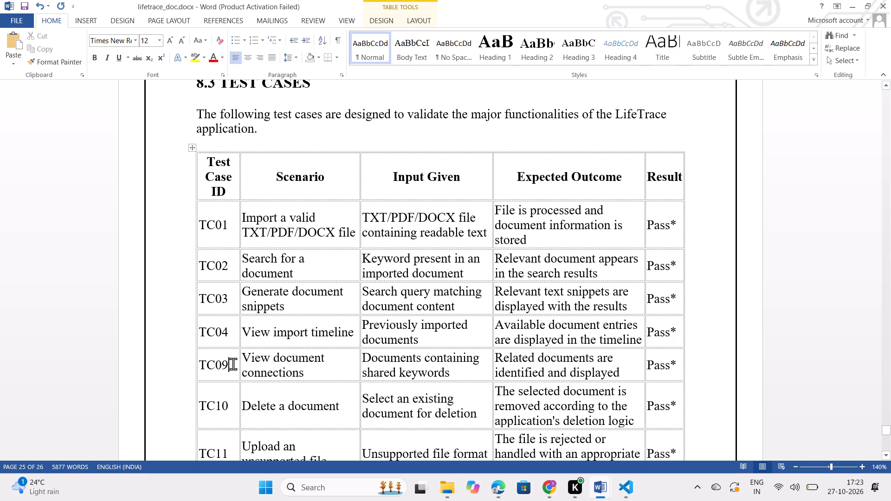
{"action": "key", "text": "BackSpace"}
{"action": "key", "text": "5"}
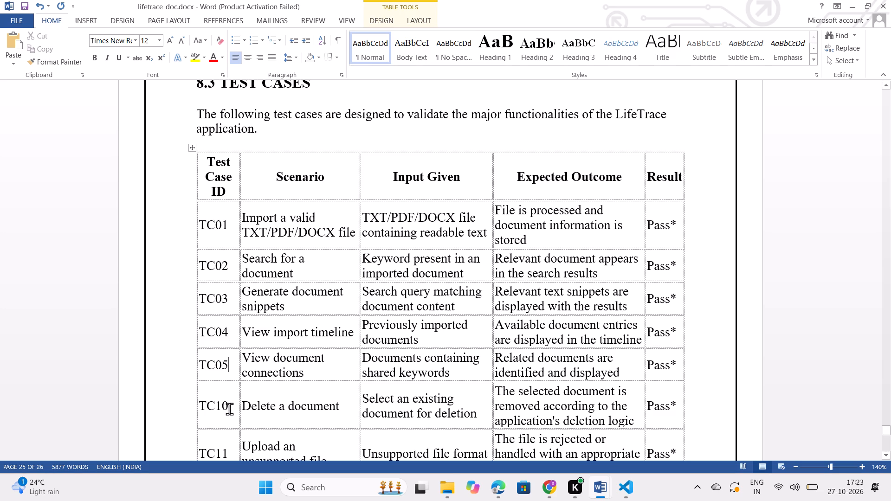
{"action": "left_click", "coordinate": [229, 409]}
{"action": "key", "text": "BackSpace"}
{"action": "key", "text": "BackSpace"}
{"action": "type", "text": "06"}
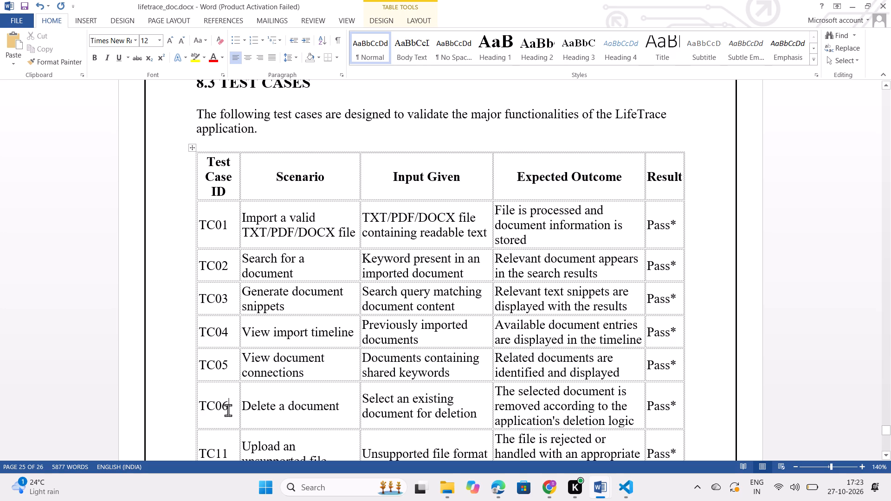
{"action": "scroll", "coordinate": [228, 410], "scroll_direction": "down", "scroll_amount": 2}
{"action": "scroll", "coordinate": [230, 367], "scroll_direction": "down", "scroll_amount": 1}
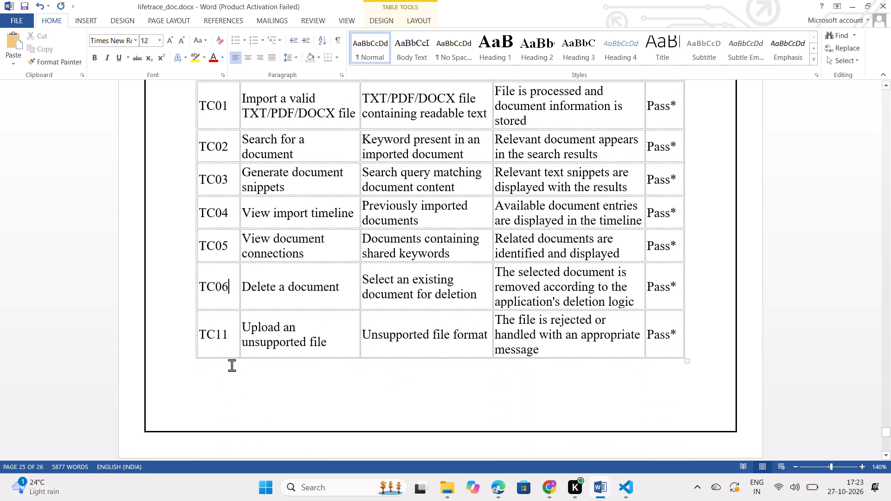
{"action": "scroll", "coordinate": [232, 355], "scroll_direction": "down", "scroll_amount": 1}
{"action": "left_click", "coordinate": [231, 331]}
{"action": "key", "text": "BackSpace"}
{"action": "key", "text": "BackSpace"}
{"action": "type", "text": "07"}
Review the testing types, test case table and conclusion sections of the Testing chapter.
{"action": "scroll", "coordinate": [231, 331], "scroll_direction": "up", "scroll_amount": 6}
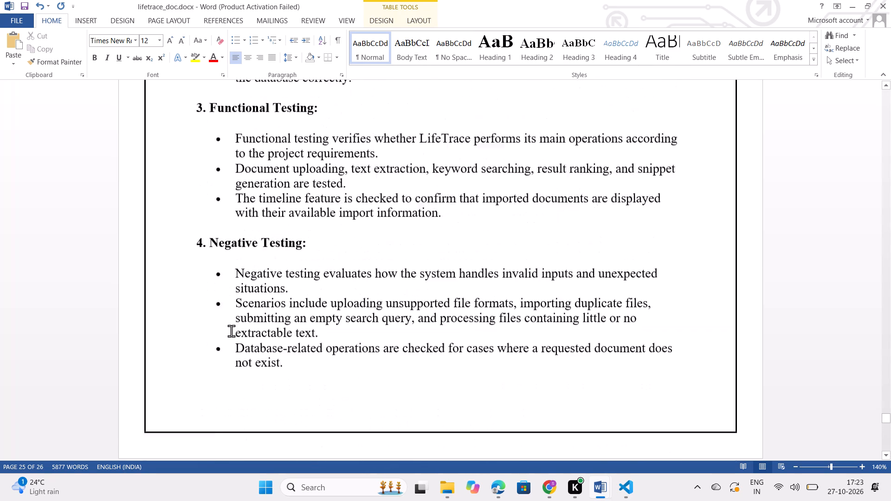
{"action": "scroll", "coordinate": [231, 331], "scroll_direction": "up", "scroll_amount": 4}
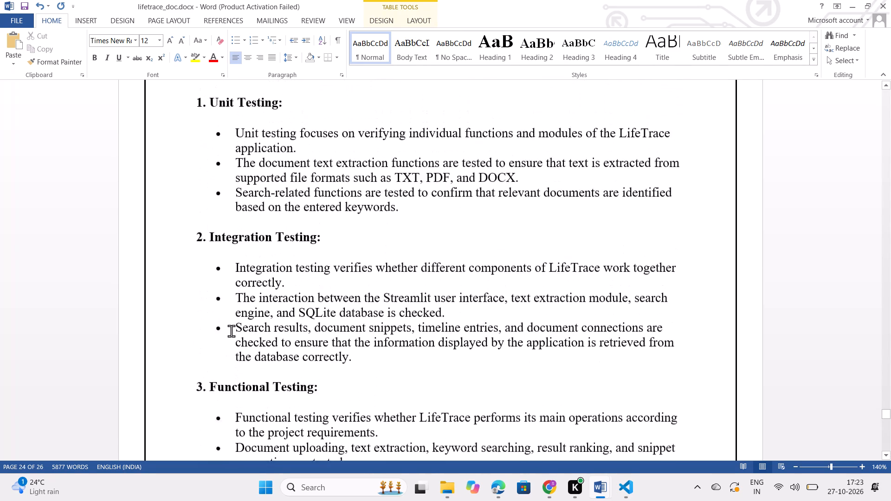
{"action": "scroll", "coordinate": [231, 331], "scroll_direction": "up", "scroll_amount": 1}
{"action": "scroll", "coordinate": [231, 331], "scroll_direction": "down", "scroll_amount": 6}
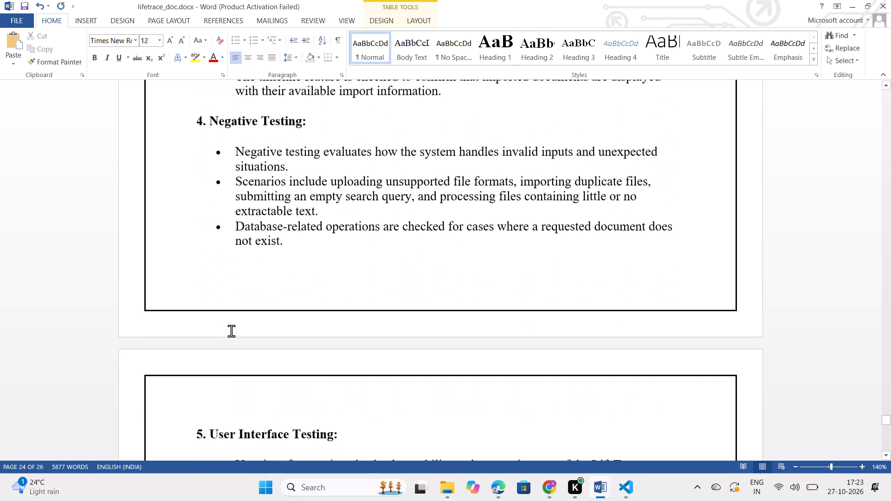
{"action": "scroll", "coordinate": [231, 331], "scroll_direction": "down", "scroll_amount": 6}
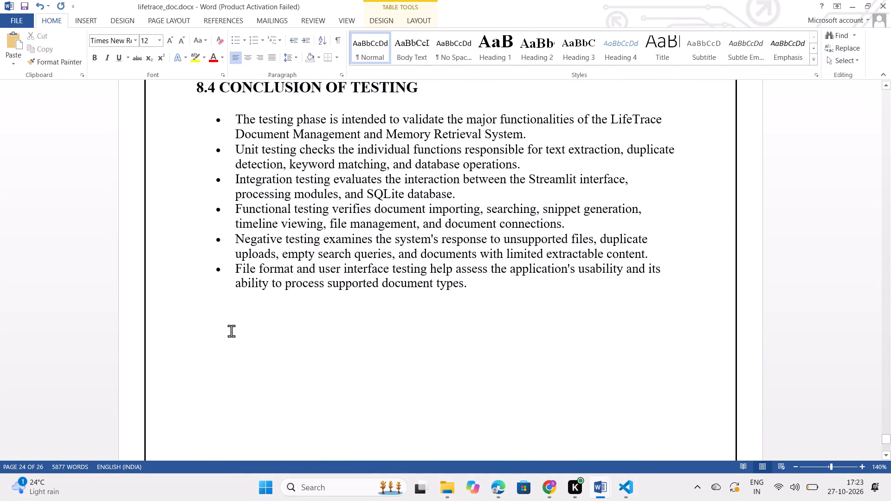
{"action": "scroll", "coordinate": [231, 331], "scroll_direction": "down", "scroll_amount": 1}
Justify the text from the Unit Testing heading in section 8.2 through the introductory paragraph of 8.3 TEST CASES.
{"action": "scroll", "coordinate": [231, 331], "scroll_direction": "up", "scroll_amount": 6}
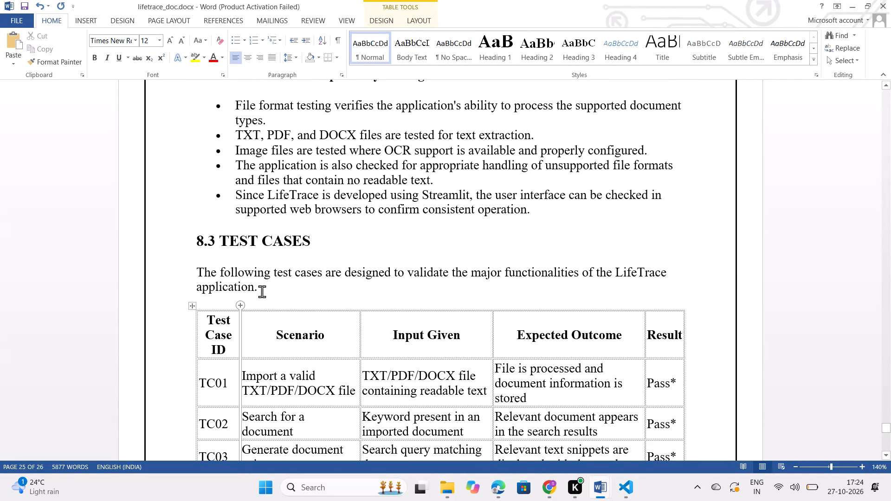
{"action": "scroll", "coordinate": [262, 291], "scroll_direction": "up", "scroll_amount": 1}
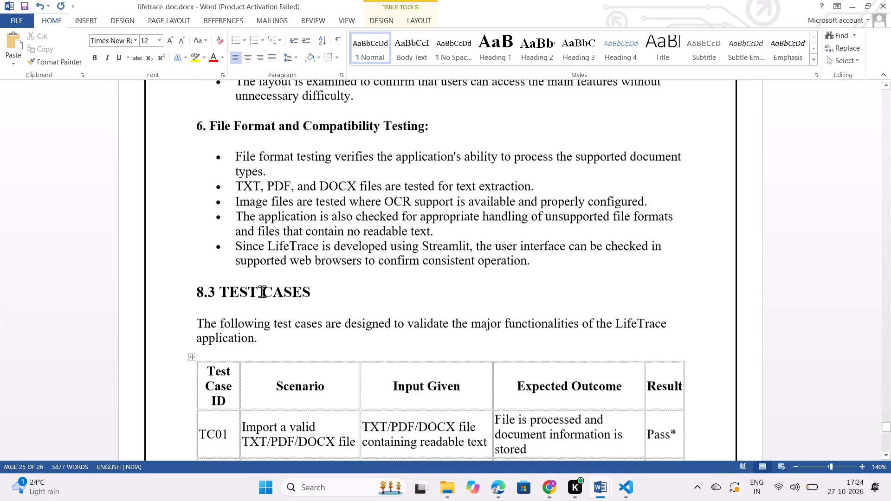
{"action": "scroll", "coordinate": [262, 291], "scroll_direction": "up", "scroll_amount": 1}
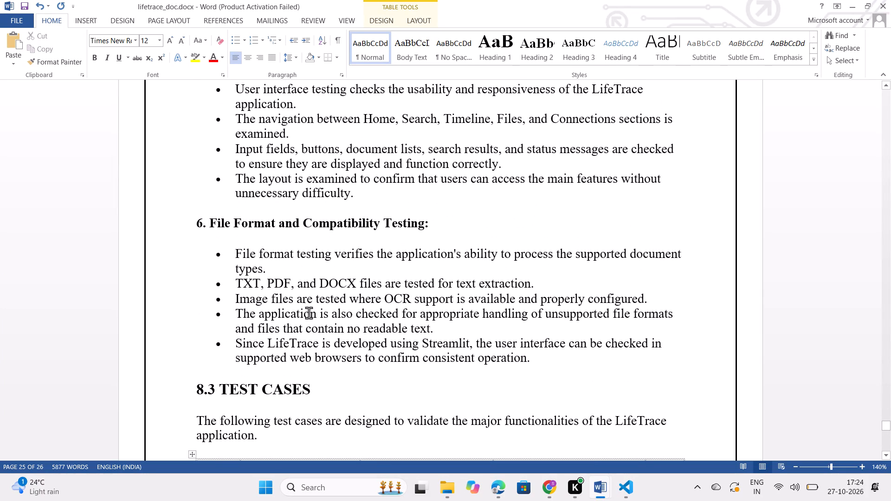
{"action": "left_click_drag", "start_coordinate": [427, 366], "coordinate": [476, 362]}
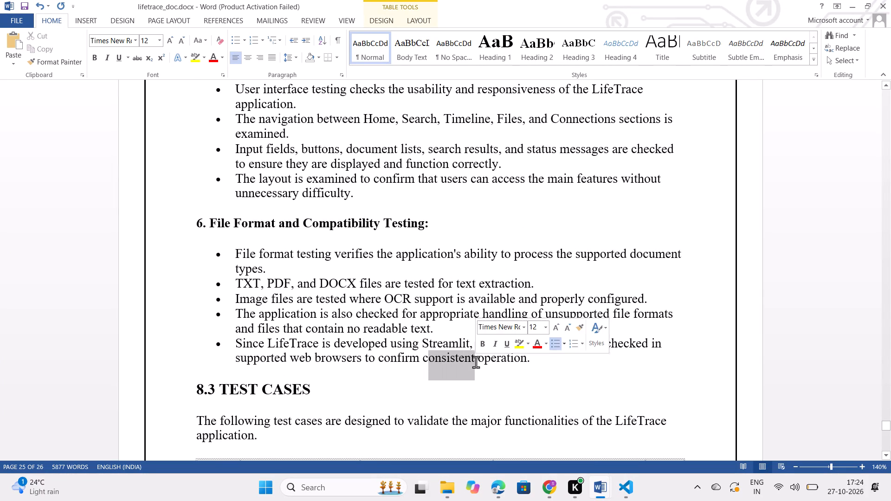
{"action": "left_click", "coordinate": [476, 362]}
{"action": "scroll", "coordinate": [476, 362], "scroll_direction": "up", "scroll_amount": 2}
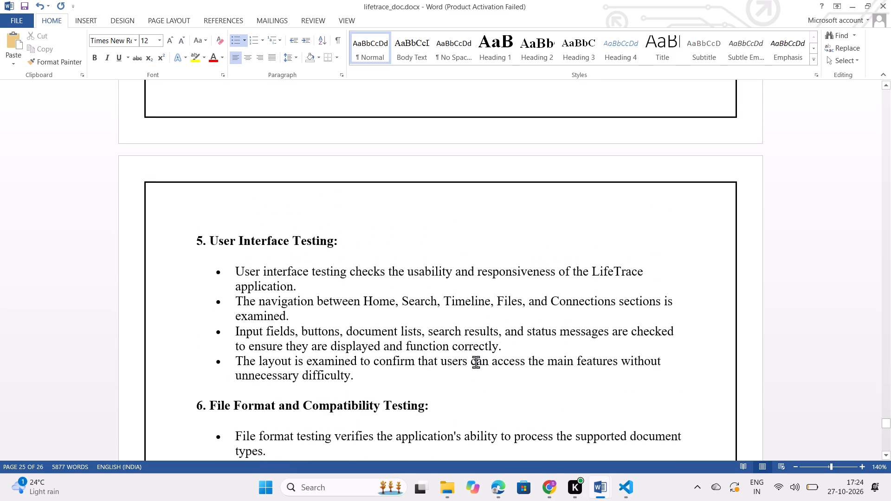
{"action": "scroll", "coordinate": [476, 362], "scroll_direction": "up", "scroll_amount": 5}
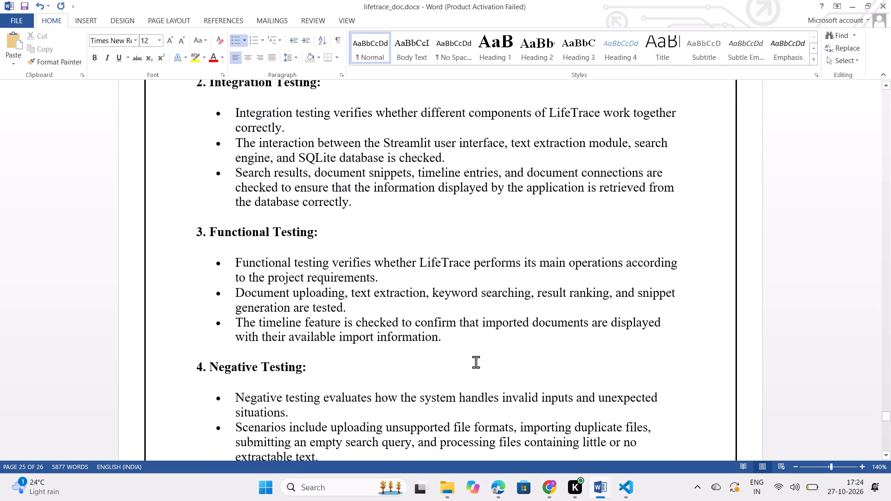
{"action": "scroll", "coordinate": [476, 362], "scroll_direction": "up", "scroll_amount": 1}
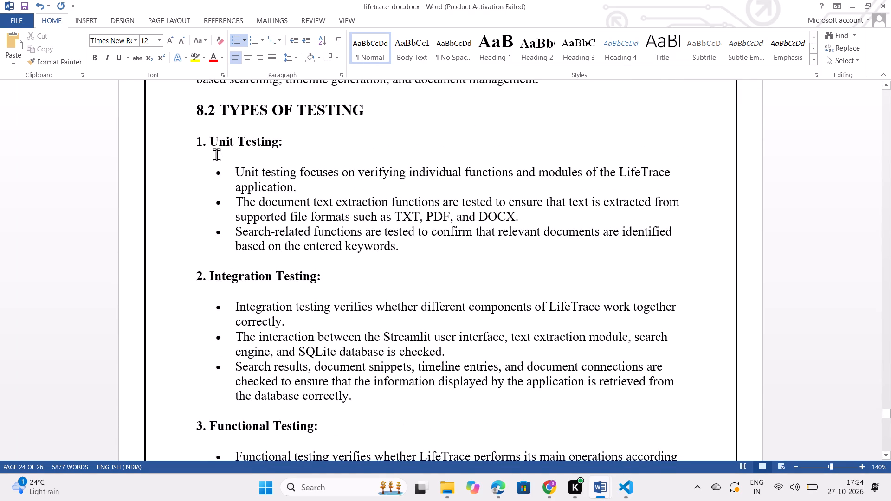
{"action": "left_click_drag", "start_coordinate": [193, 140], "coordinate": [296, 352]}
{"action": "scroll", "coordinate": [295, 347], "scroll_direction": "up", "scroll_amount": 1}
{"action": "left_click_drag", "start_coordinate": [296, 352], "coordinate": [363, 175]}
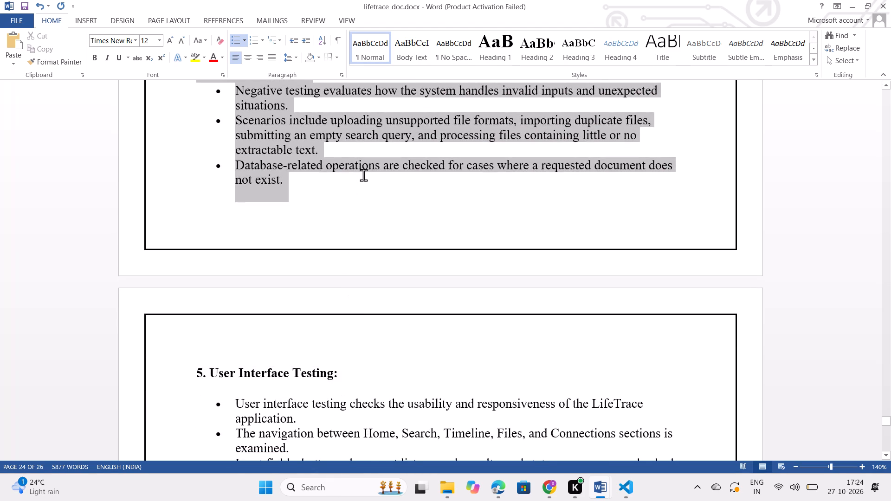
{"action": "left_click_drag", "start_coordinate": [363, 175], "coordinate": [336, 465]}
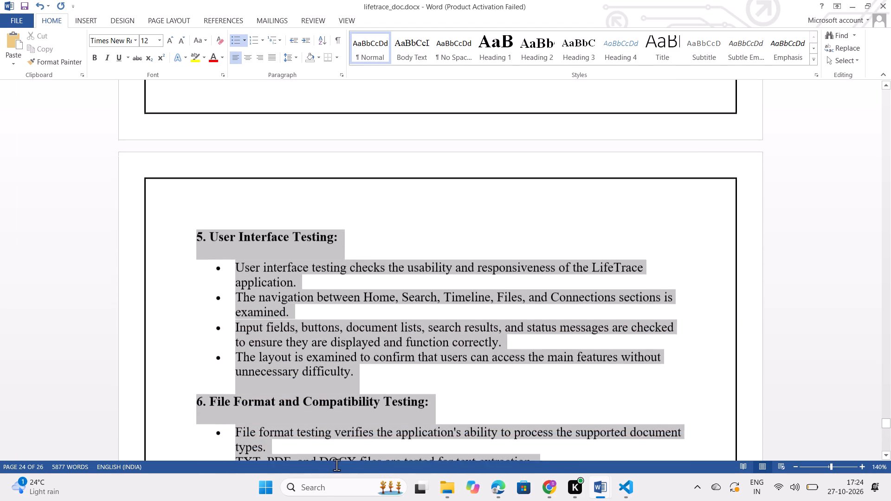
{"action": "left_click_drag", "start_coordinate": [336, 465], "coordinate": [368, 257]}
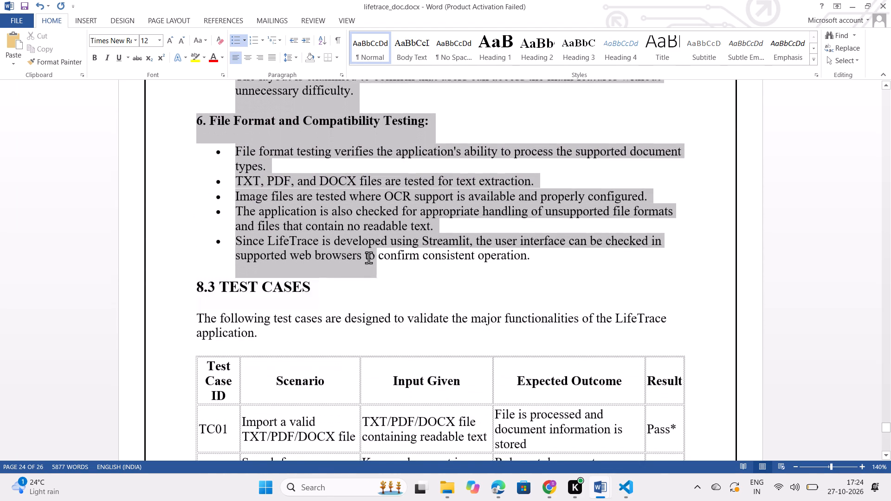
{"action": "left_click_drag", "start_coordinate": [368, 257], "coordinate": [362, 325]}
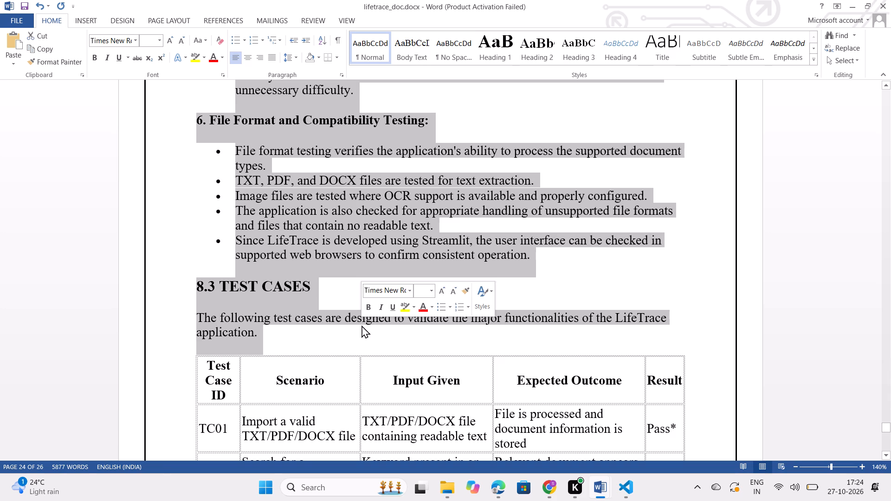
{"action": "left_click", "coordinate": [272, 55]}
{"action": "left_click", "coordinate": [401, 212]}
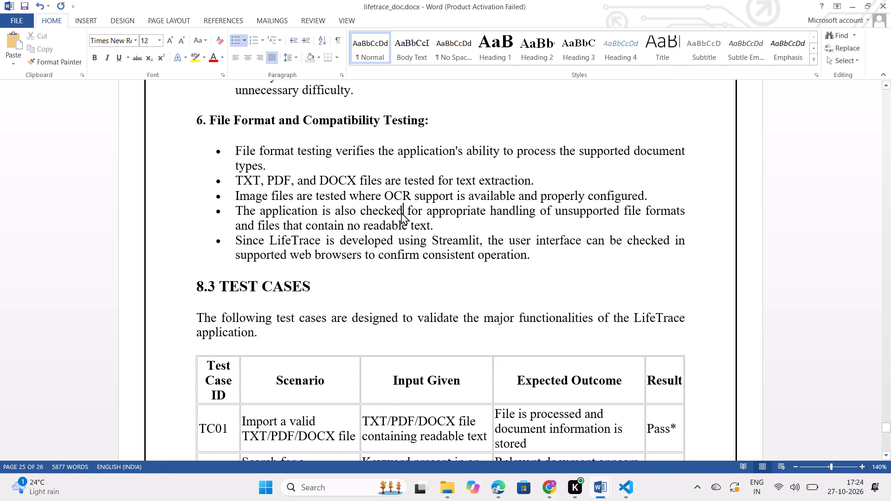
Justify the 8.4 CONCLUSION OF TESTING section, including its heading and all bullets.
{"action": "scroll", "coordinate": [401, 212], "scroll_direction": "up", "scroll_amount": 3}
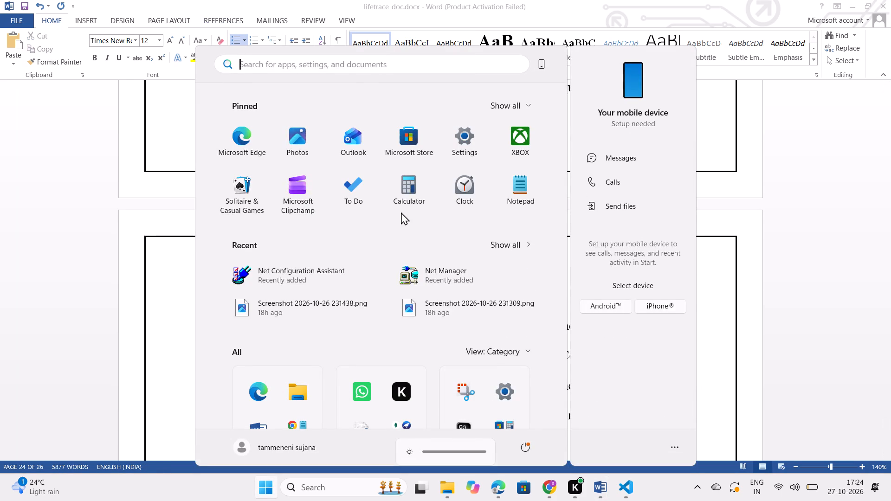
{"action": "left_click", "coordinate": [729, 308]}
{"action": "scroll", "coordinate": [729, 308], "scroll_direction": "down", "scroll_amount": 8}
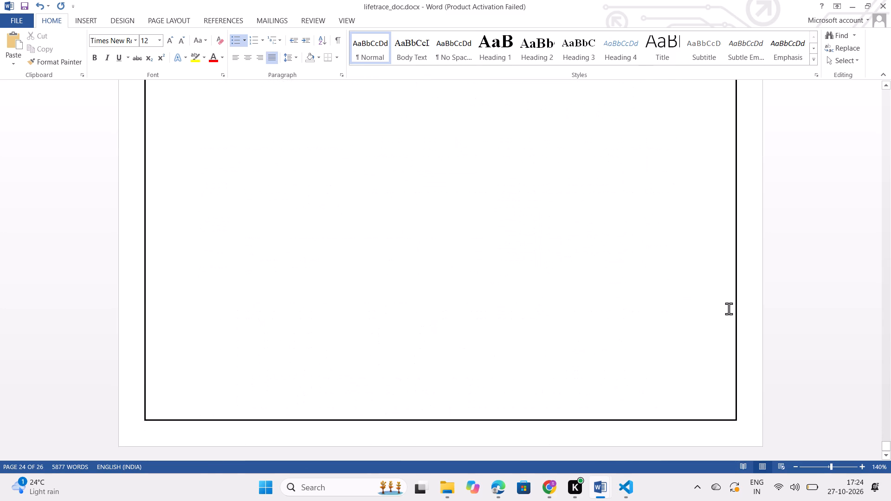
{"action": "scroll", "coordinate": [729, 308], "scroll_direction": "down", "scroll_amount": 1}
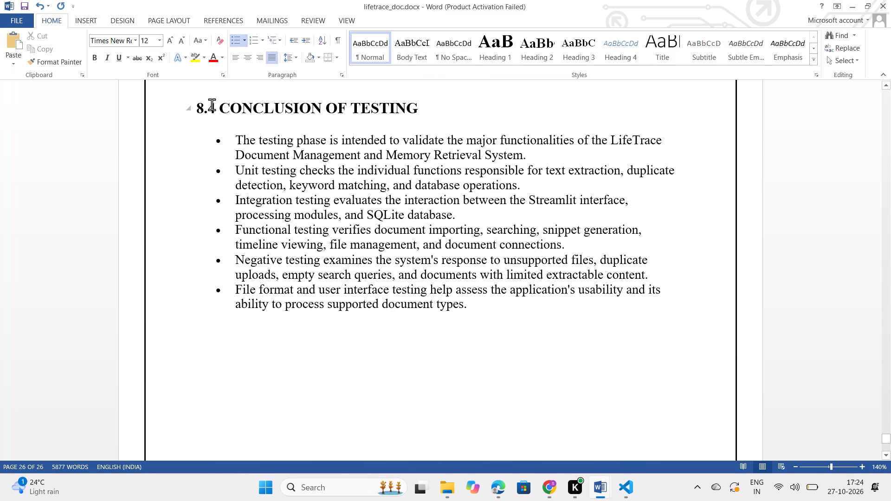
{"action": "left_click_drag", "start_coordinate": [198, 106], "coordinate": [307, 289]}
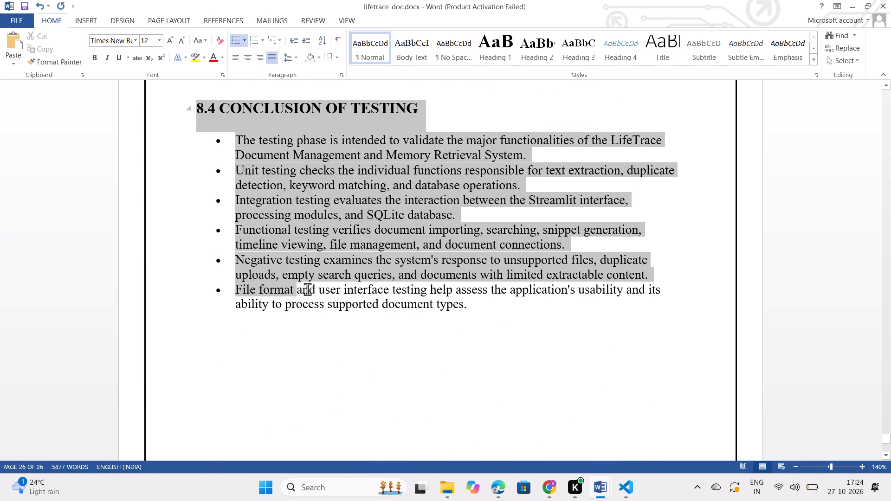
{"action": "left_click_drag", "start_coordinate": [307, 289], "coordinate": [470, 366]}
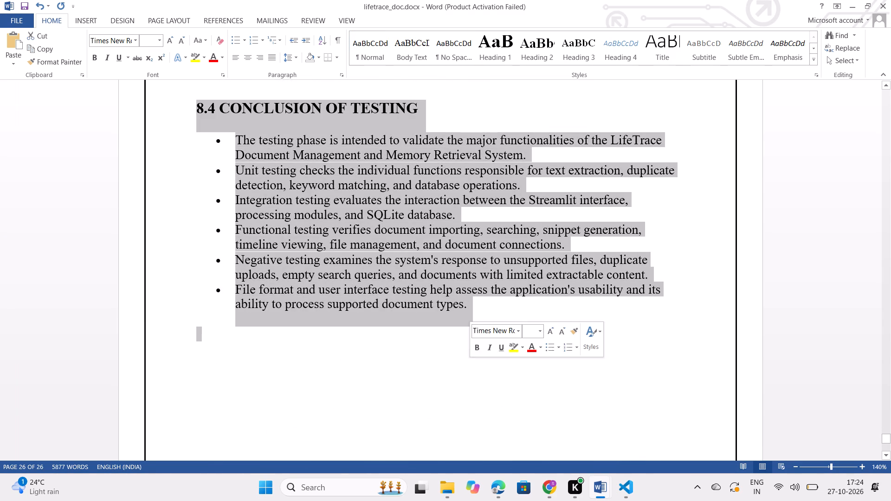
{"action": "left_click", "coordinate": [273, 58]}
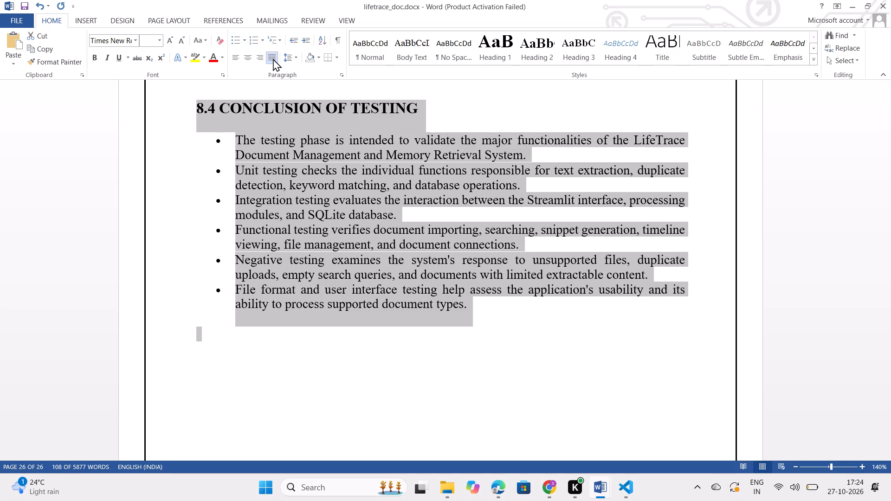
{"action": "left_click", "coordinate": [432, 255]}
Check the page layout of the earlier chapters, from the 2.6 Summary through the UML diagrams to the Implementation chapter.
{"action": "scroll", "coordinate": [432, 255], "scroll_direction": "up", "scroll_amount": 4}
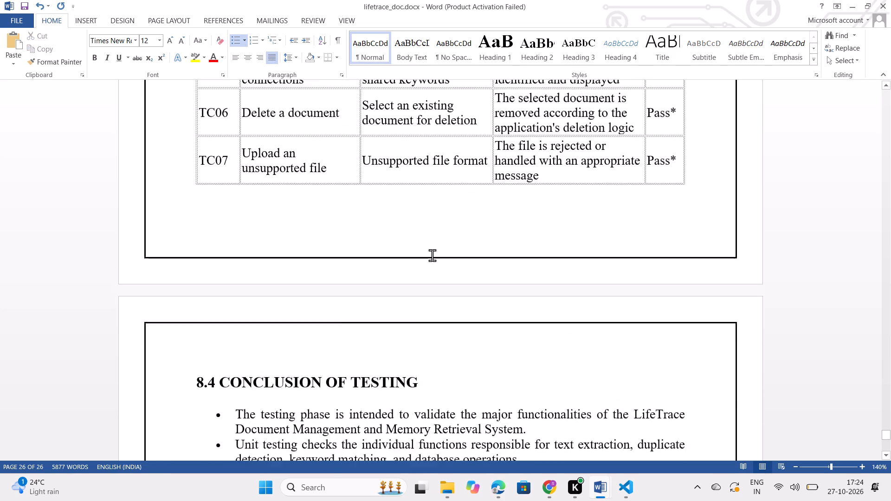
{"action": "scroll", "coordinate": [432, 255], "scroll_direction": "up", "scroll_amount": 7}
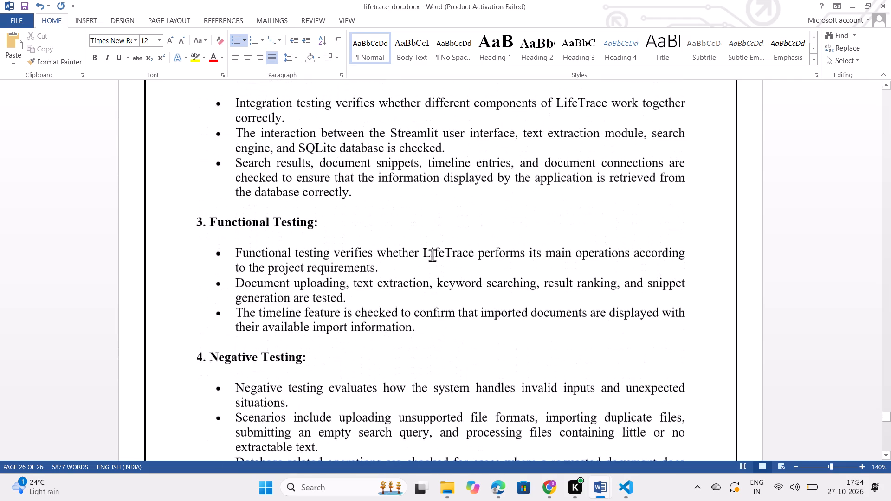
{"action": "scroll", "coordinate": [432, 255], "scroll_direction": "up", "scroll_amount": 3}
{"action": "scroll", "coordinate": [432, 255], "scroll_direction": "up", "scroll_amount": 20}
{"action": "scroll", "coordinate": [432, 255], "scroll_direction": "up", "scroll_amount": 20}
{"action": "scroll", "coordinate": [432, 255], "scroll_direction": "up", "scroll_amount": 20}
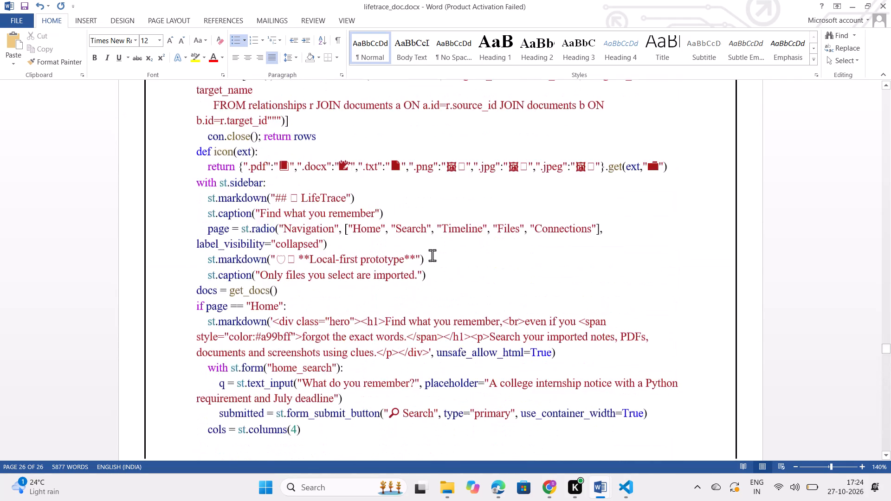
{"action": "scroll", "coordinate": [432, 255], "scroll_direction": "up", "scroll_amount": 20}
{"action": "scroll", "coordinate": [432, 255], "scroll_direction": "up", "scroll_amount": 20}
{"action": "scroll", "coordinate": [432, 255], "scroll_direction": "up", "scroll_amount": 20}
{"action": "scroll", "coordinate": [432, 255], "scroll_direction": "down", "scroll_amount": 2, "text": "ctrl"}
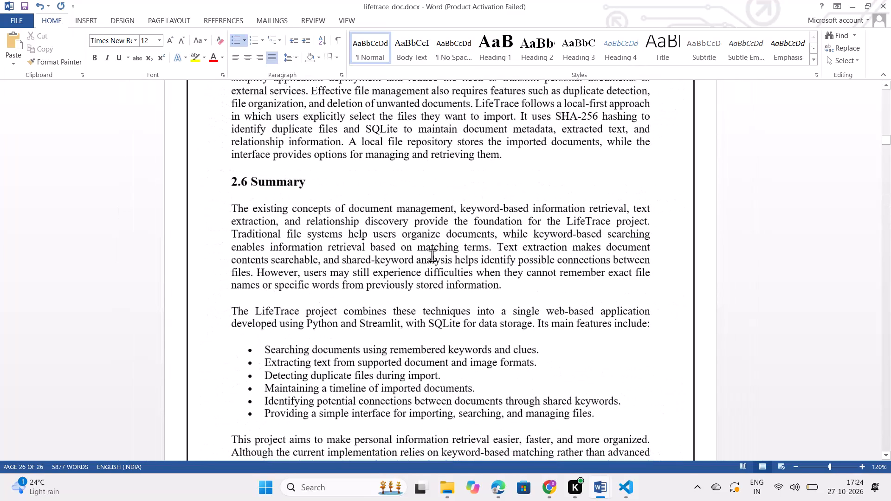
{"action": "scroll", "coordinate": [432, 255], "scroll_direction": "down", "scroll_amount": 13}
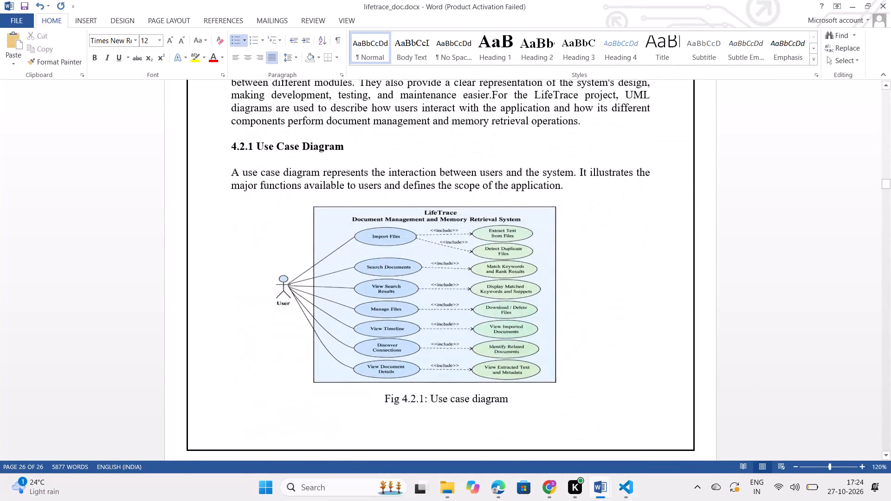
{"action": "scroll", "coordinate": [432, 255], "scroll_direction": "down", "scroll_amount": 17}
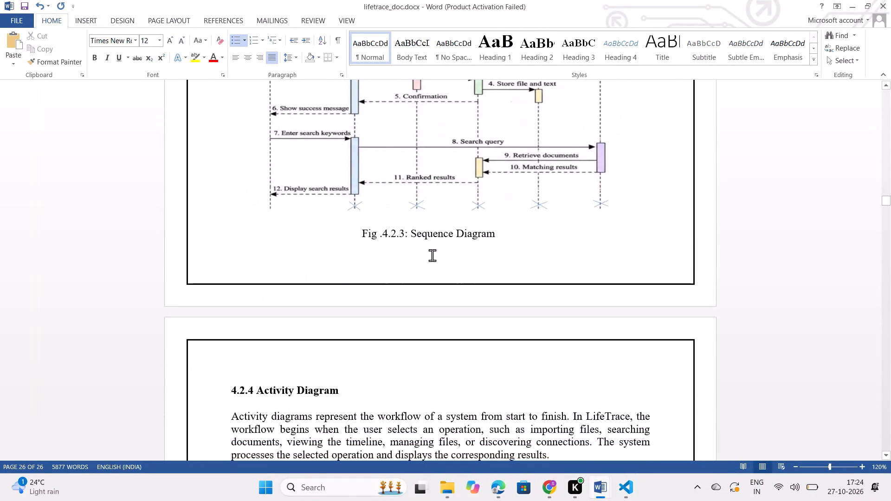
{"action": "scroll", "coordinate": [432, 255], "scroll_direction": "down", "scroll_amount": 13}
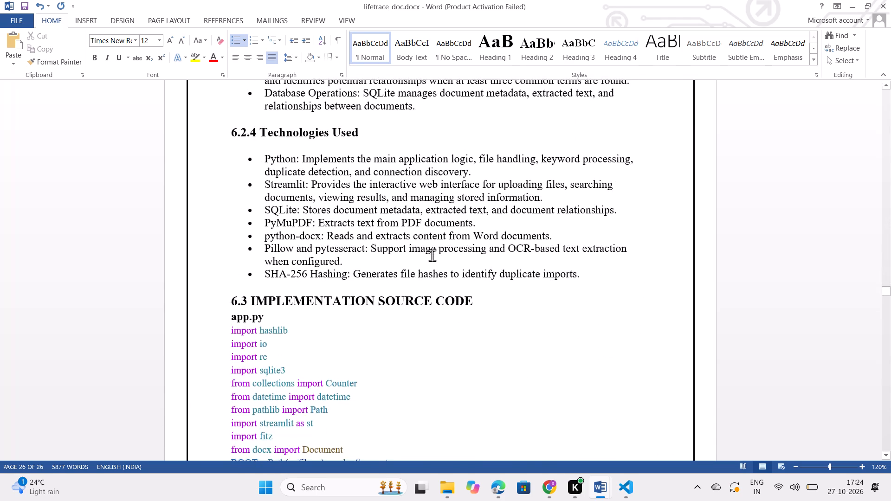
{"action": "scroll", "coordinate": [432, 255], "scroll_direction": "down", "scroll_amount": 1}
{"action": "scroll", "coordinate": [432, 255], "scroll_direction": "up", "scroll_amount": 1}
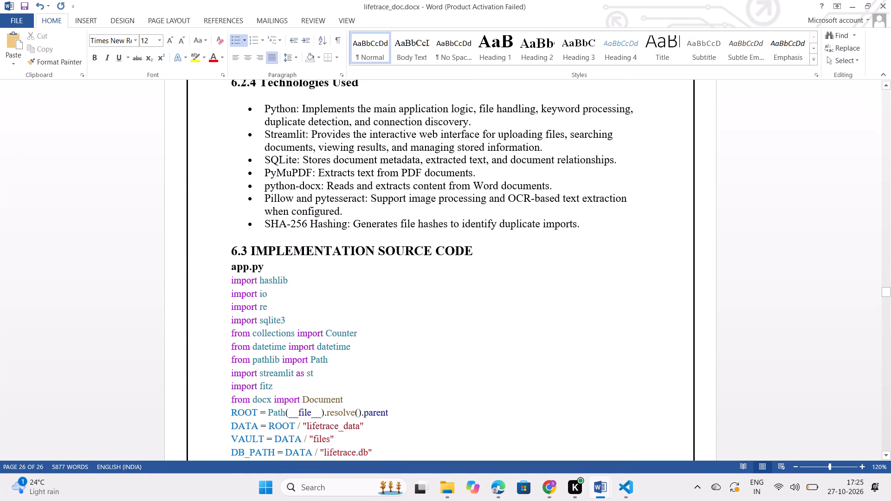
Insert blank lines before the 6.3 IMPLEMENTATION SOURCE CODE heading so that it starts on a new page.
{"action": "left_click", "coordinate": [231, 249]}
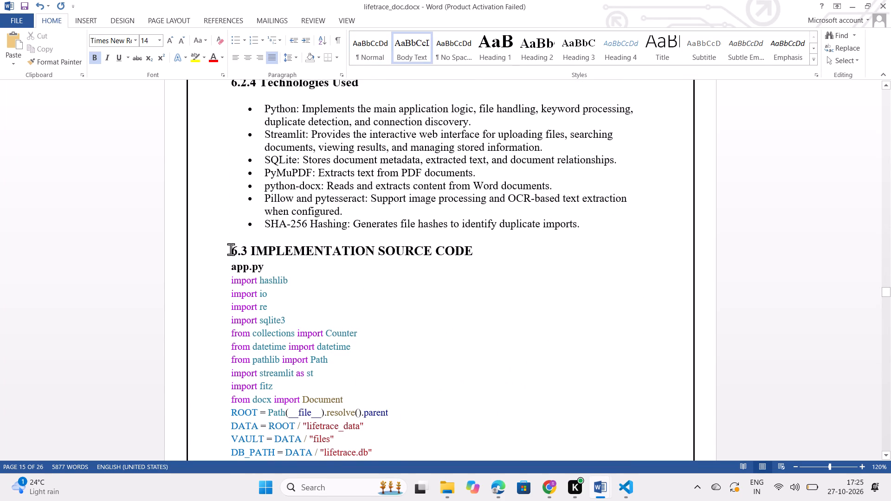
{"action": "key", "text": "Return"}
{"action": "key", "text": "Return"}
{"action": "key", "text": "Return"}
{"action": "key", "text": "Return"}
{"action": "key", "text": "Return"}
{"action": "key", "text": "Return"}
{"action": "key", "text": "Return"}
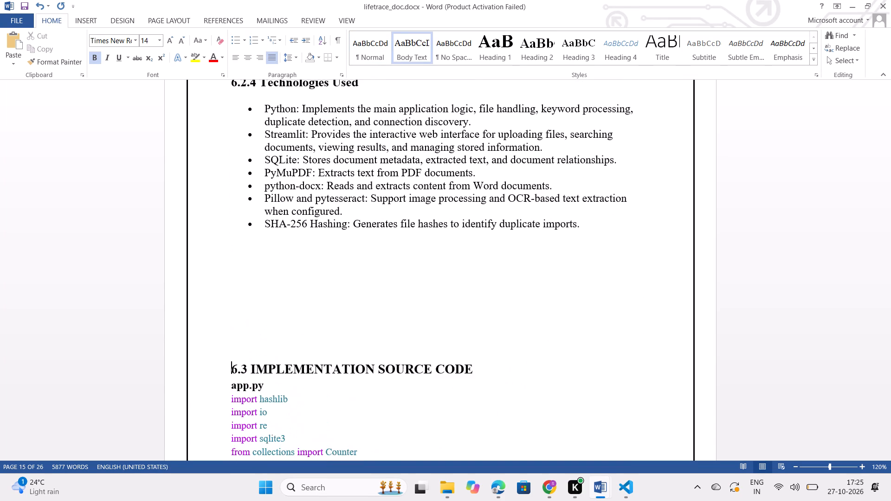
{"action": "key", "text": "Return"}
{"action": "key", "text": "Return"}
{"action": "key", "text": "Return"}
{"action": "key", "text": "Return"}
{"action": "key", "text": "Return"}
{"action": "key", "text": "Return"}
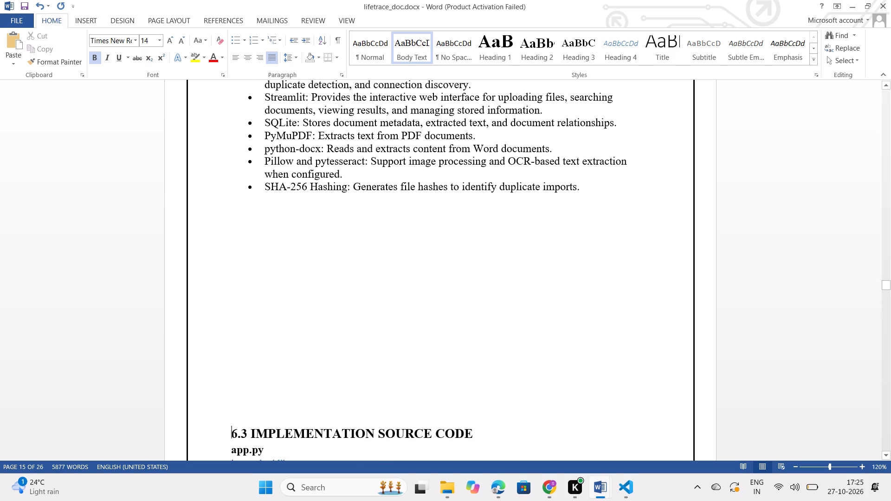
{"action": "key", "text": "Return"}
{"action": "scroll", "coordinate": [231, 249], "scroll_direction": "down", "scroll_amount": 3}
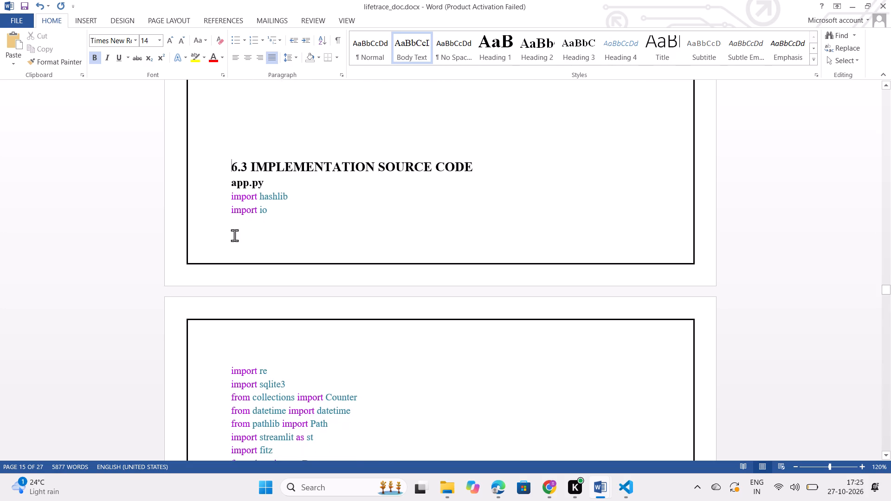
{"action": "key", "text": "Return"}
{"action": "key", "text": "Return"}
{"action": "key", "text": "Return"}
{"action": "key", "text": "Return"}
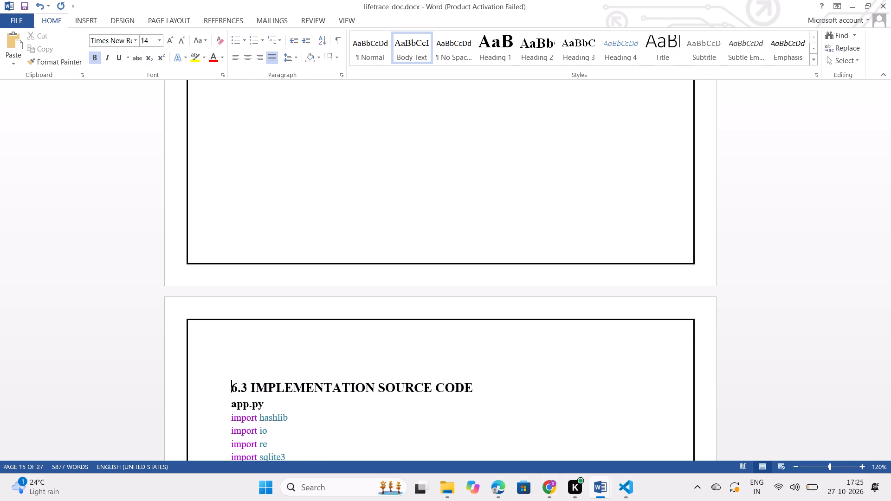
{"action": "key", "text": "BackSpace"}
{"action": "key", "text": "BackSpace"}
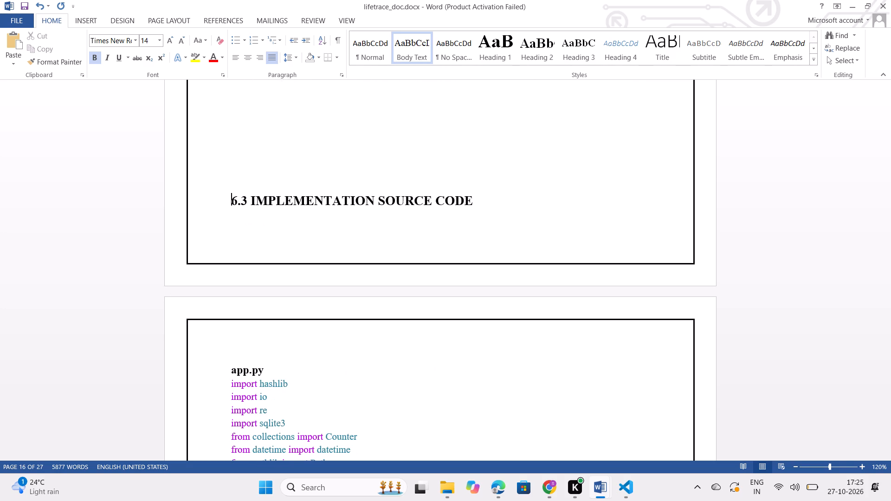
{"action": "key", "text": "Return"}
Check the page layout of the app.py source code pages in section 6.3 through to the start of the Results chapter.
{"action": "scroll", "coordinate": [234, 235], "scroll_direction": "down", "scroll_amount": 7}
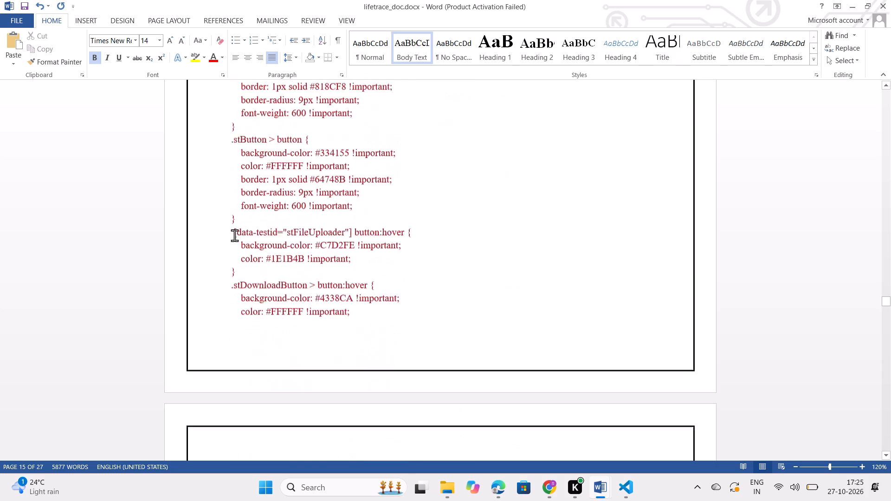
{"action": "scroll", "coordinate": [234, 235], "scroll_direction": "down", "scroll_amount": 11}
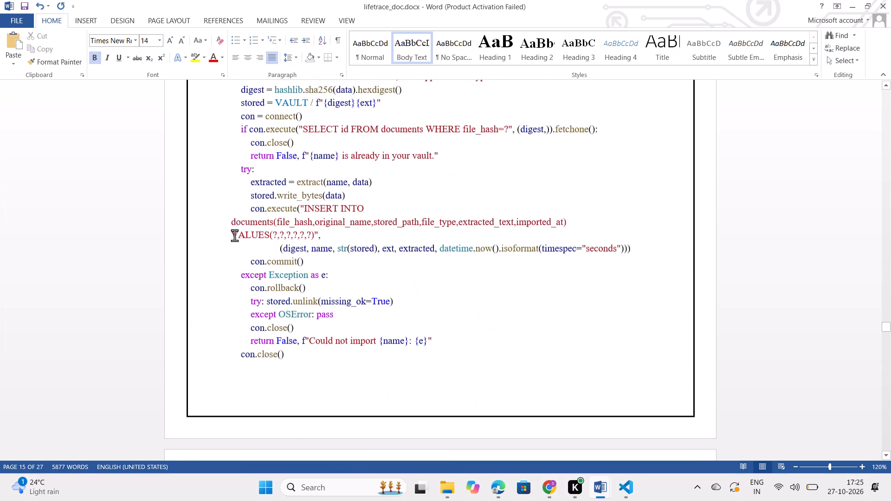
{"action": "scroll", "coordinate": [234, 235], "scroll_direction": "down", "scroll_amount": 7}
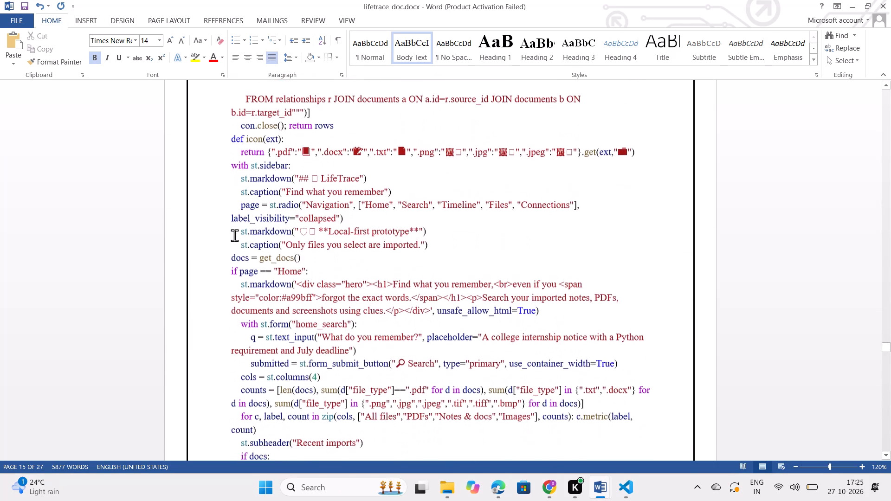
{"action": "scroll", "coordinate": [234, 235], "scroll_direction": "down", "scroll_amount": 9}
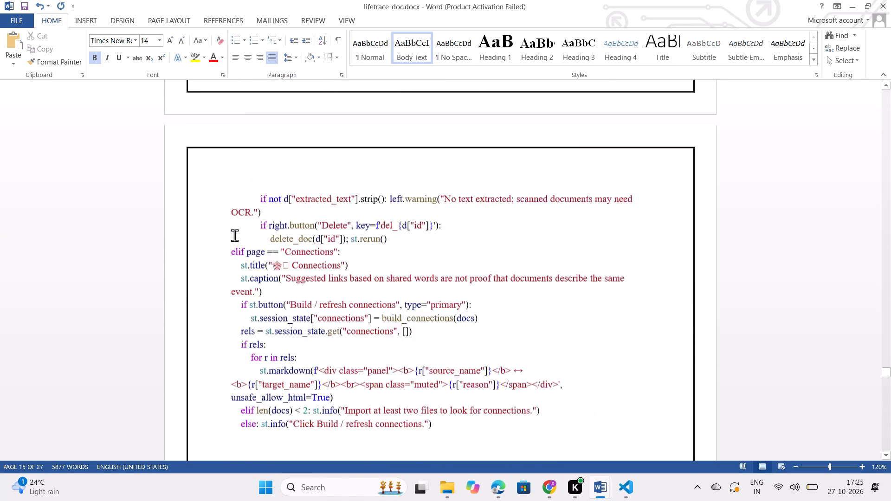
{"action": "scroll", "coordinate": [234, 235], "scroll_direction": "down", "scroll_amount": 2}
Insert blank lines before the 7. RESULTS heading so that the chapter starts on a new page.
{"action": "scroll", "coordinate": [234, 235], "scroll_direction": "up", "scroll_amount": 5}
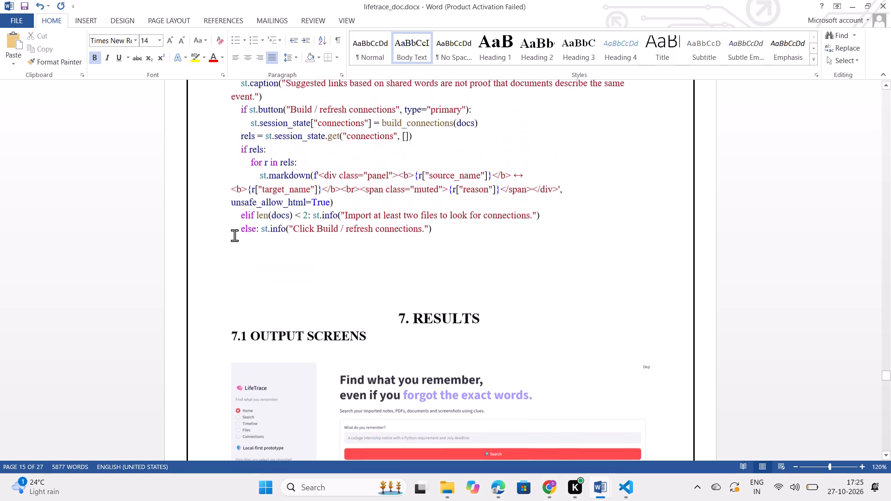
{"action": "scroll", "coordinate": [234, 235], "scroll_direction": "up", "scroll_amount": 1}
{"action": "scroll", "coordinate": [234, 235], "scroll_direction": "right", "scroll_amount": 1}
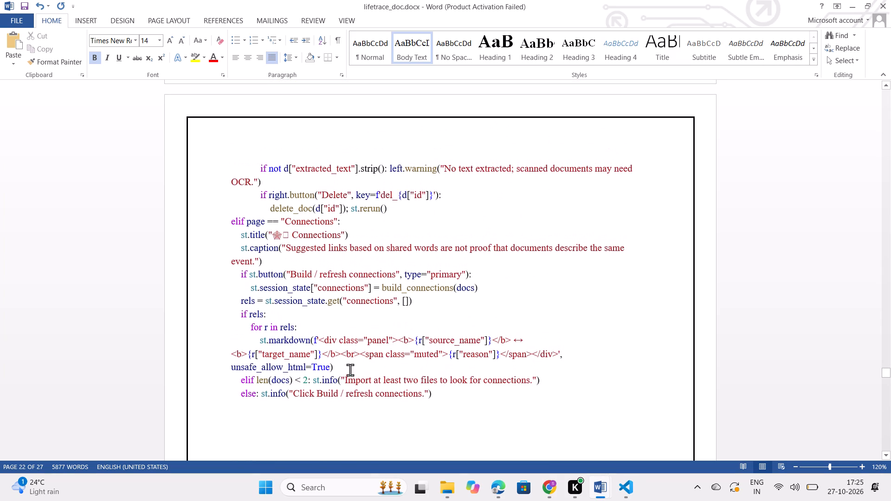
{"action": "scroll", "coordinate": [364, 412], "scroll_direction": "down", "scroll_amount": 2}
{"action": "left_click", "coordinate": [399, 268]}
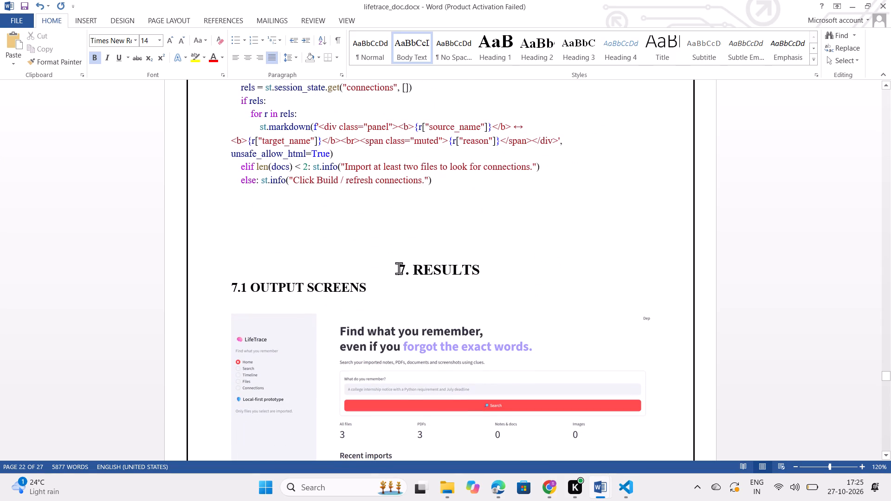
{"action": "key", "text": "Return"}
{"action": "key", "text": "Return"}
{"action": "key", "text": "Return"}
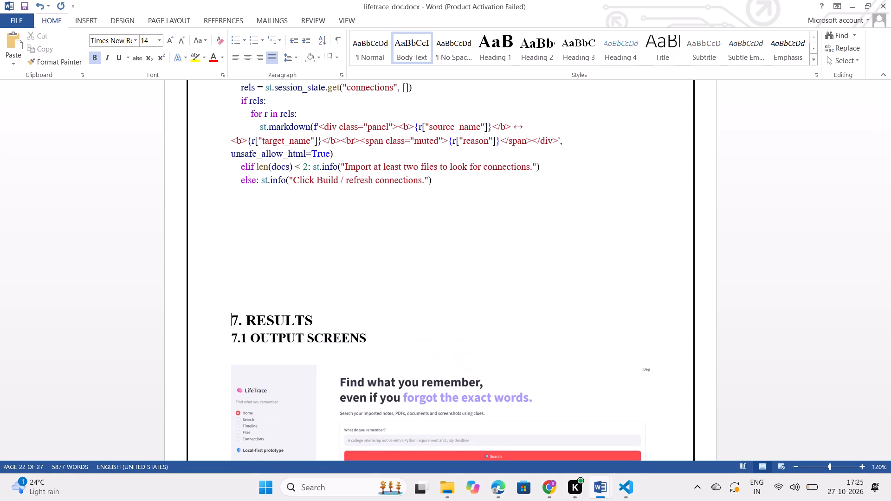
{"action": "key", "text": "Return"}
{"action": "key", "text": "Return"}
{"action": "key", "text": "Return"}
{"action": "key", "text": "Return"}
{"action": "key", "text": "Return"}
{"action": "key", "text": "Return"}
{"action": "key", "text": "Return"}
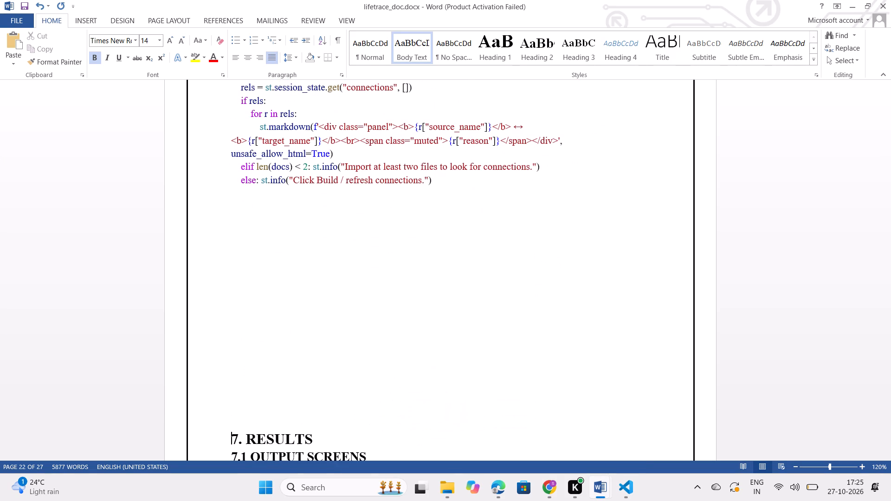
{"action": "key", "text": "Return"}
{"action": "key", "text": "Return"}
{"action": "scroll", "coordinate": [399, 268], "scroll_direction": "down", "scroll_amount": 3}
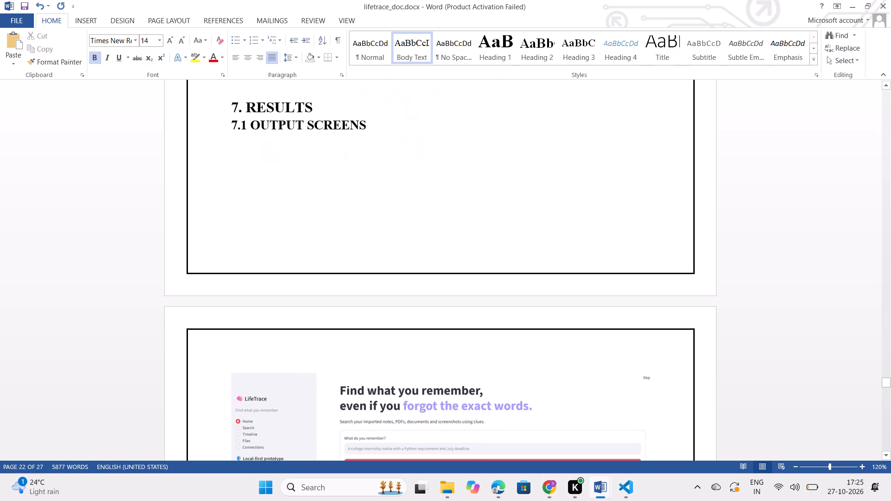
{"action": "key", "text": "Return"}
{"action": "key", "text": "Return"}
{"action": "key", "text": "Return"}
{"action": "key", "text": "Return"}
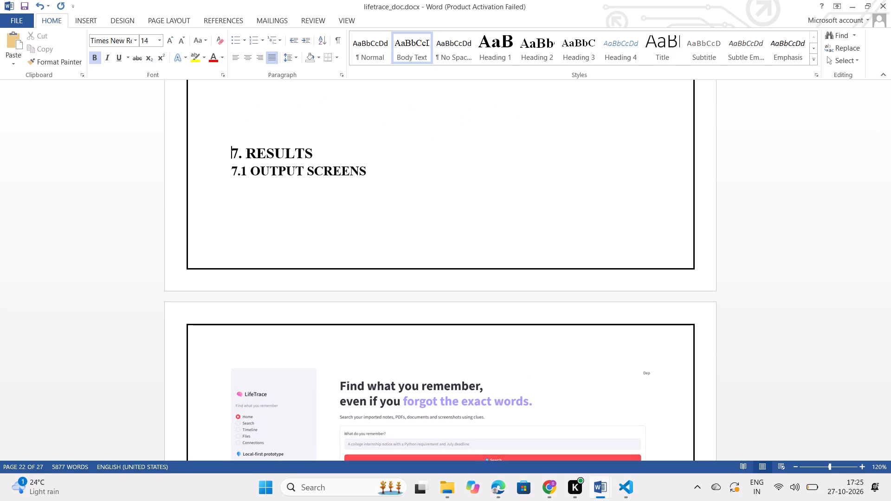
{"action": "key", "text": "Return"}
{"action": "key", "text": "Return"}
{"action": "key", "text": "Return"}
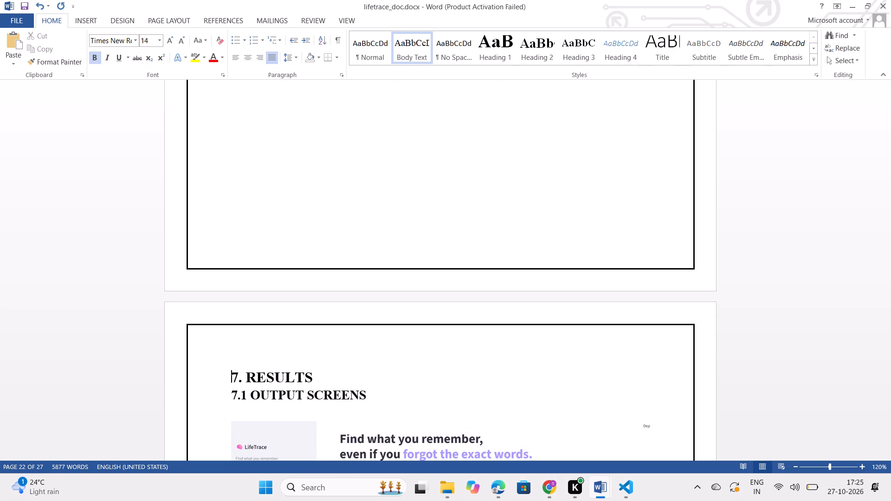
Indent the 7. RESULTS heading by five tab stops to place it around the middle of its line.
{"action": "key", "text": "Tab"}
{"action": "key", "text": "Tab"}
{"action": "key", "text": "Tab"}
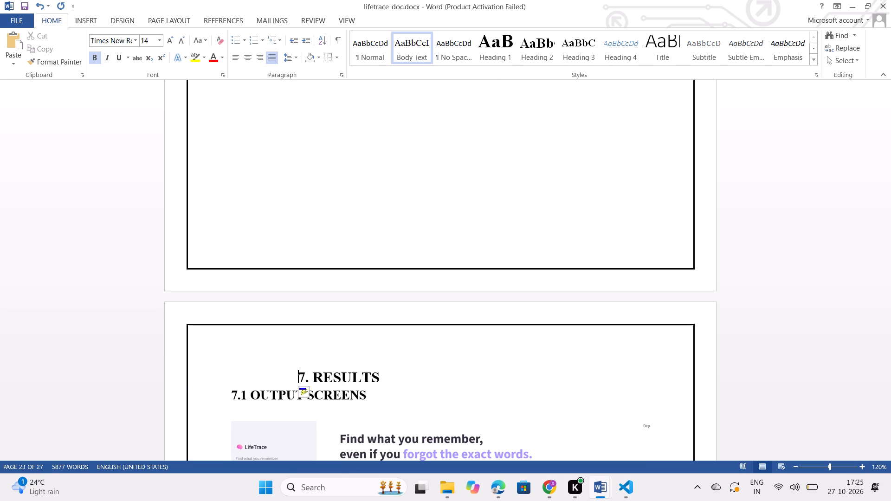
{"action": "key", "text": "Tab"}
{"action": "key", "text": "Tab"}
Check the page layout from the 7.1 output screens through the end of the Testing chapter, and back to the 1. INTRODUCTION page.
{"action": "scroll", "coordinate": [399, 268], "scroll_direction": "down", "scroll_amount": 3}
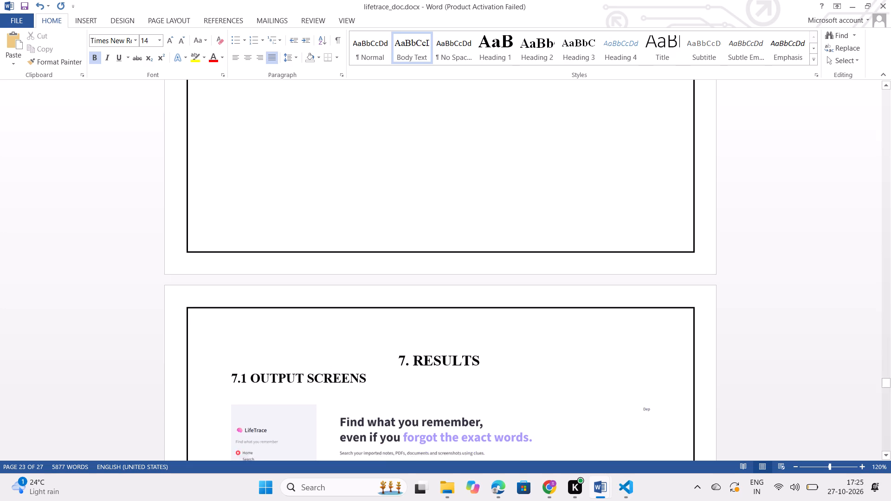
{"action": "scroll", "coordinate": [399, 268], "scroll_direction": "down", "scroll_amount": 10}
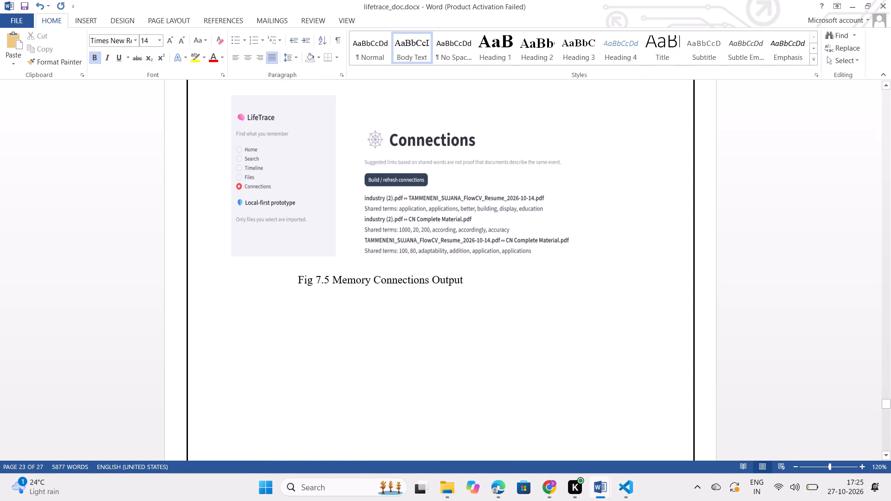
{"action": "scroll", "coordinate": [399, 268], "scroll_direction": "down", "scroll_amount": 5}
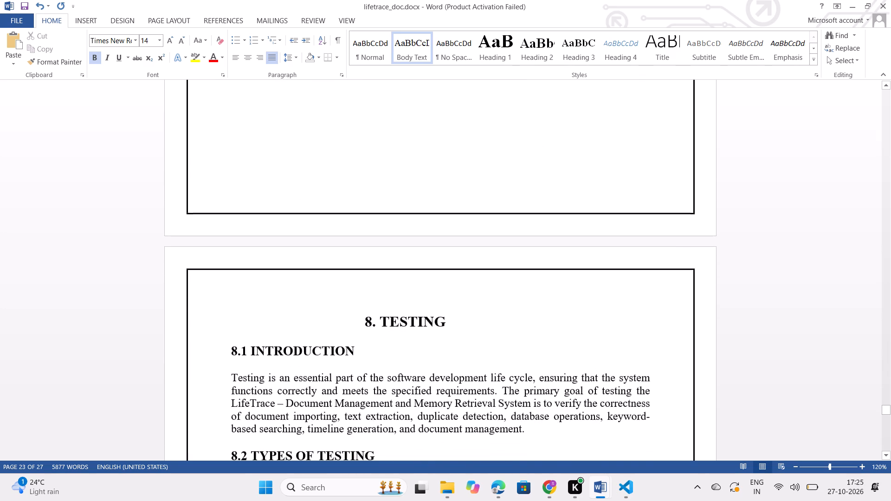
{"action": "scroll", "coordinate": [399, 268], "scroll_direction": "down", "scroll_amount": 13}
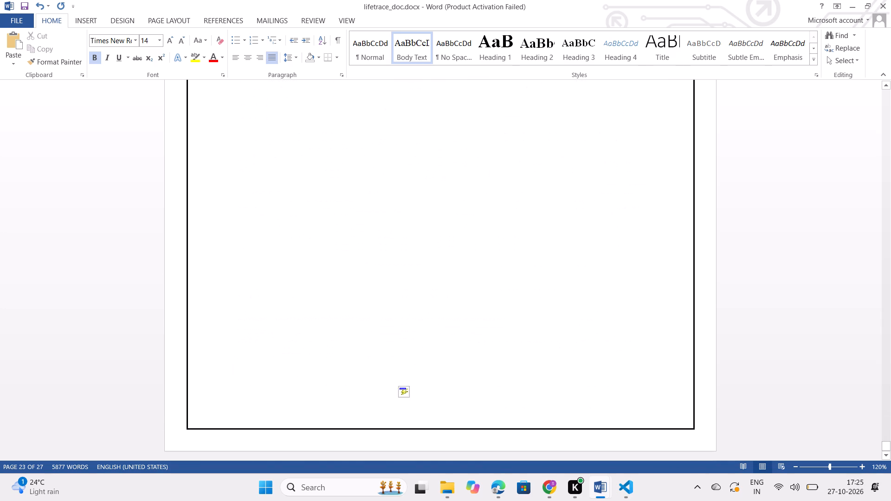
{"action": "scroll", "coordinate": [399, 268], "scroll_direction": "up", "scroll_amount": 6}
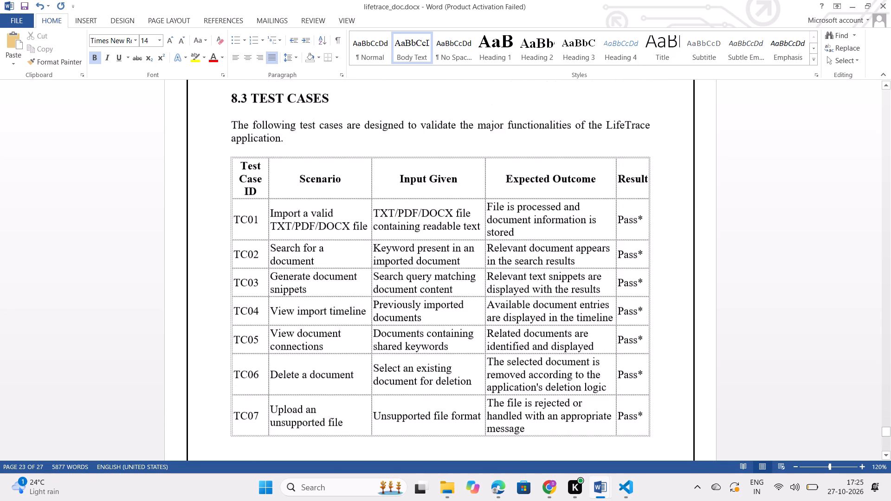
{"action": "scroll", "coordinate": [399, 268], "scroll_direction": "up", "scroll_amount": 6}
{"action": "scroll", "coordinate": [399, 268], "scroll_direction": "up", "scroll_amount": 20}
{"action": "scroll", "coordinate": [399, 268], "scroll_direction": "up", "scroll_amount": 20}
{"action": "scroll", "coordinate": [399, 268], "scroll_direction": "up", "scroll_amount": 20}
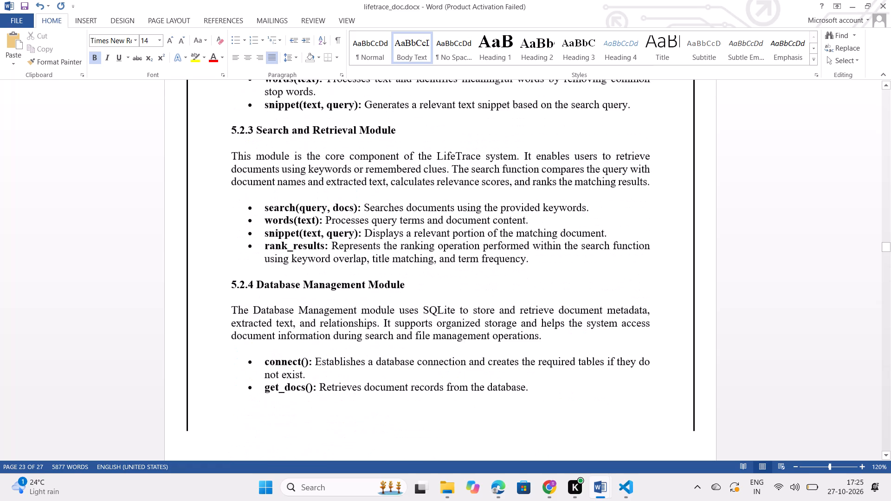
{"action": "scroll", "coordinate": [399, 268], "scroll_direction": "up", "scroll_amount": 20}
{"action": "scroll", "coordinate": [399, 268], "scroll_direction": "up", "scroll_amount": 20}
{"action": "scroll", "coordinate": [399, 268], "scroll_direction": "up", "scroll_amount": 20}
{"action": "scroll", "coordinate": [399, 268], "scroll_direction": "up", "scroll_amount": 18}
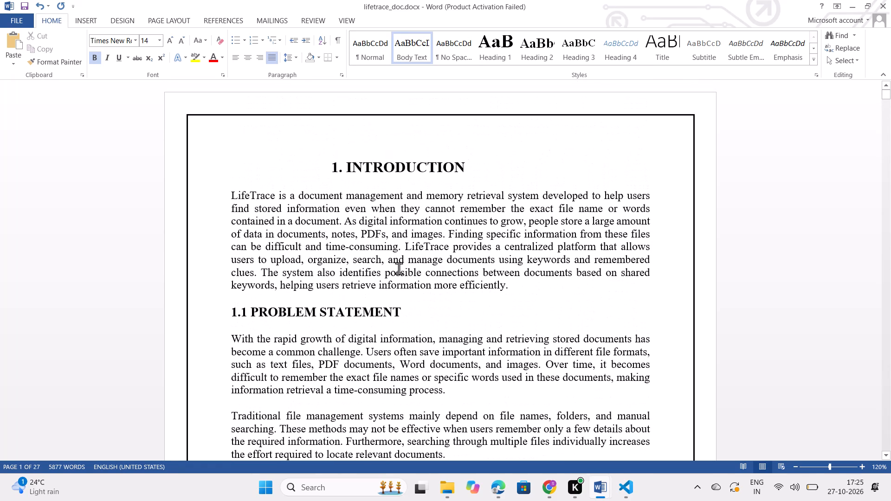
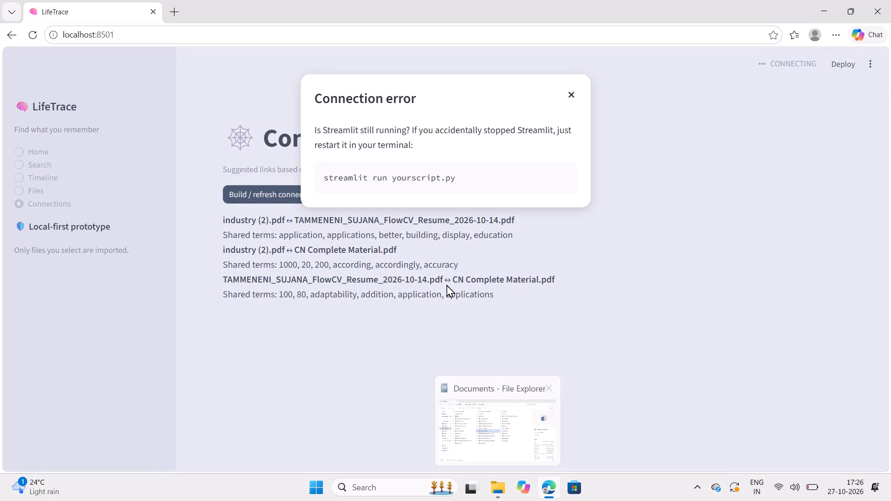
{"action": "left_click", "coordinate": [566, 94]}
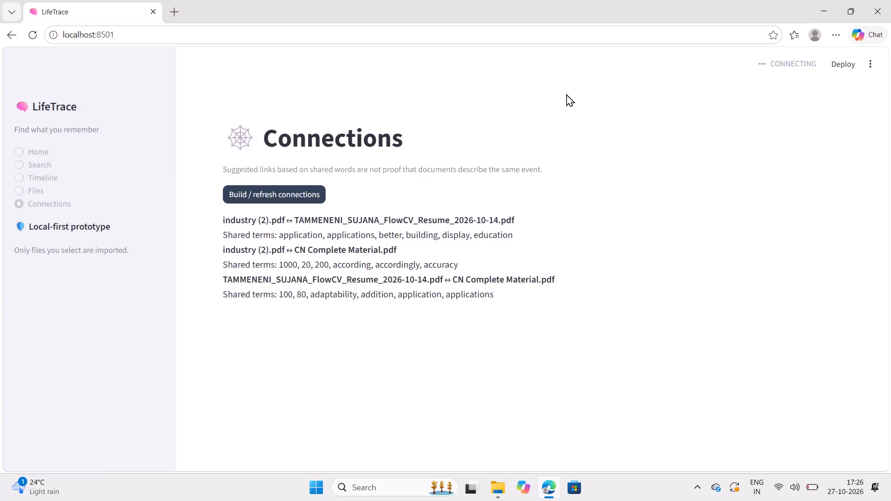
{"action": "left_click", "coordinate": [878, 9]}
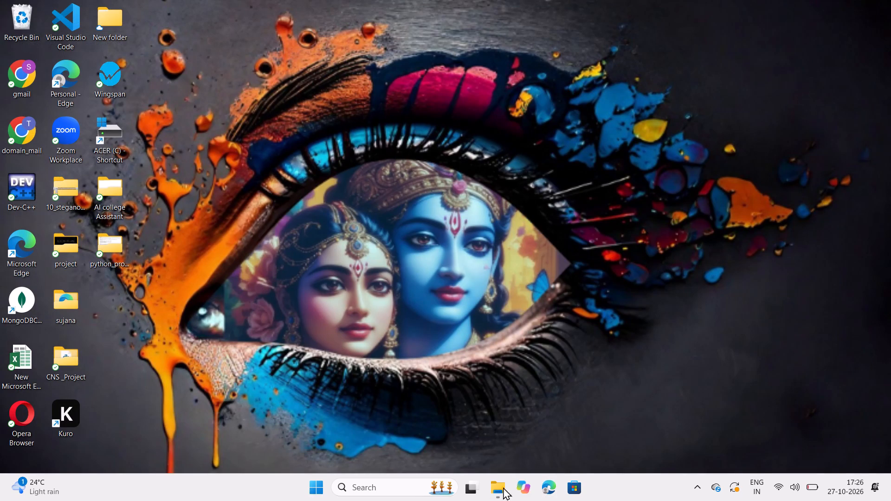
{"action": "left_click", "coordinate": [554, 388]}
Reopen Visual Studio Code with the LifeTrace_Improved_Project workspace and go to its terminal.
{"action": "double_click", "coordinate": [56, 13]}
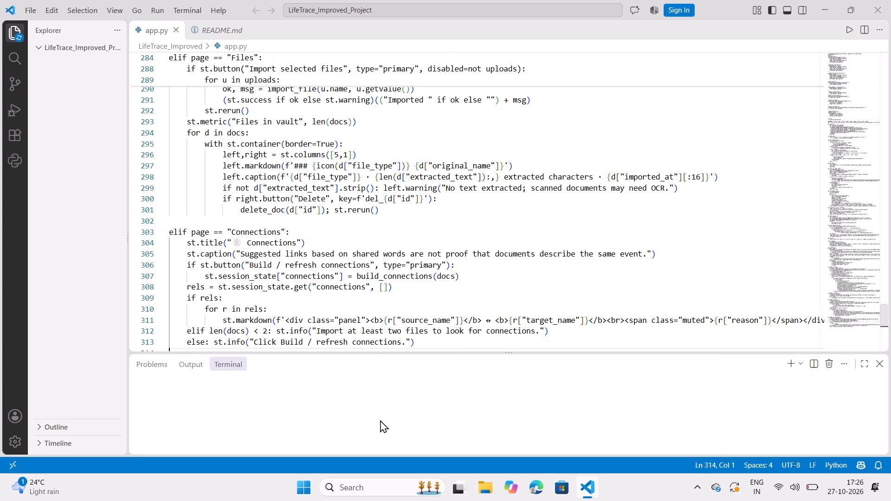
{"action": "left_click", "coordinate": [380, 420]}
{"action": "scroll", "coordinate": [365, 450], "scroll_direction": "down", "scroll_amount": 2}
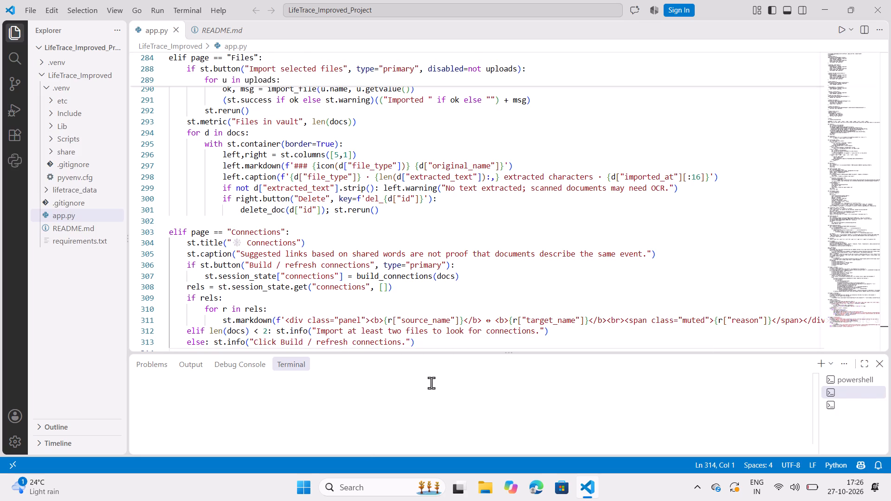
{"action": "scroll", "coordinate": [438, 378], "scroll_direction": "down", "scroll_amount": 2}
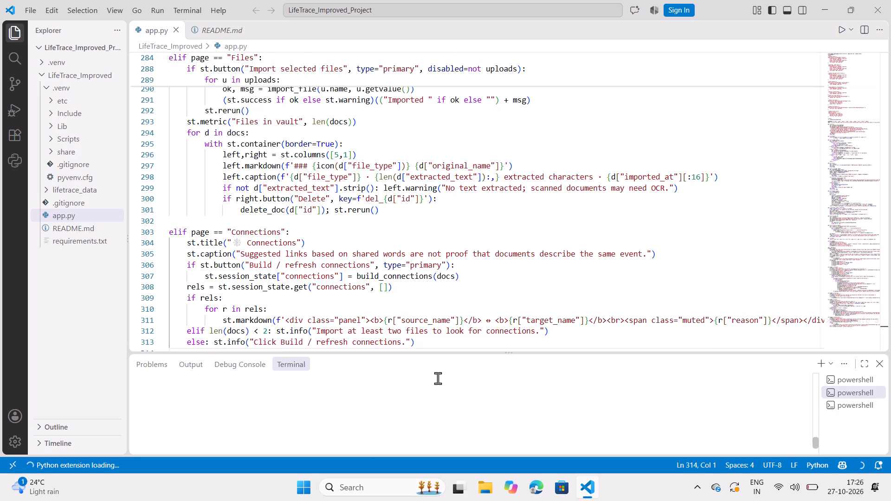
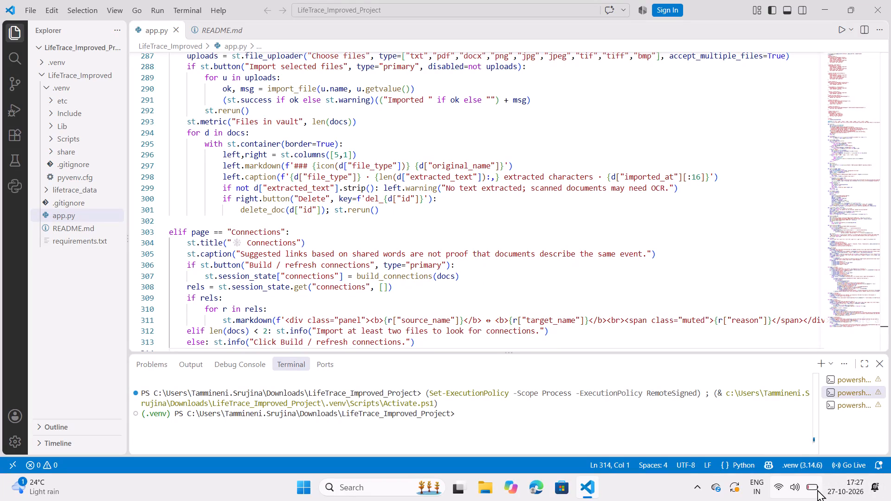
Check the laptop's battery level and close the Visual Studio Code window with the LifeTrace_Improved_Project workspace.
{"action": "left_click", "coordinate": [817, 489]}
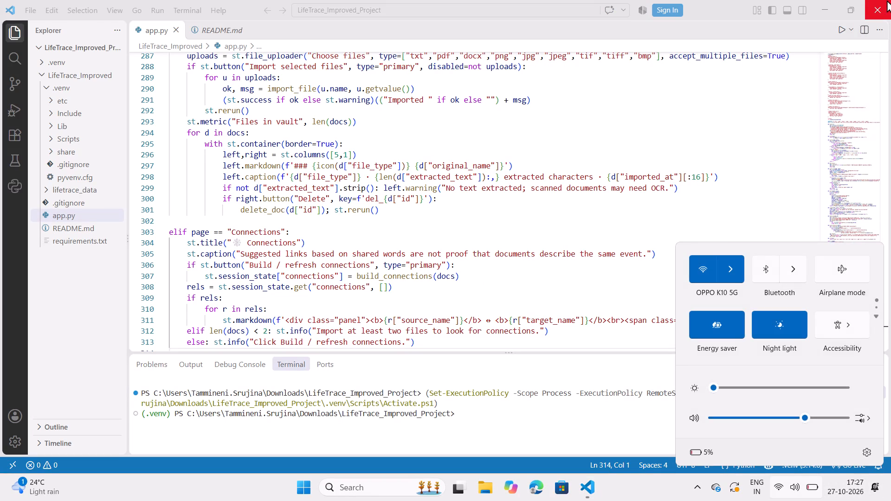
{"action": "left_click", "coordinate": [884, 0]}
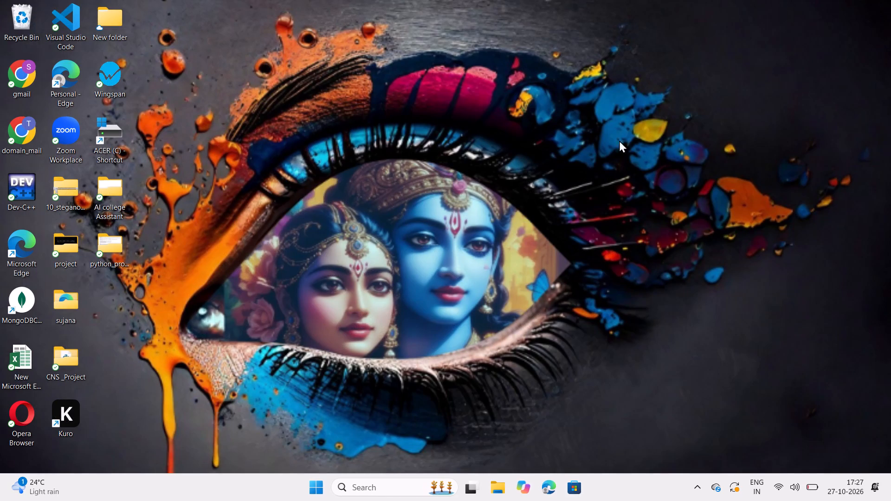
Open the computer's power options and choose one to end the session.
{"action": "left_click", "coordinate": [317, 481]}
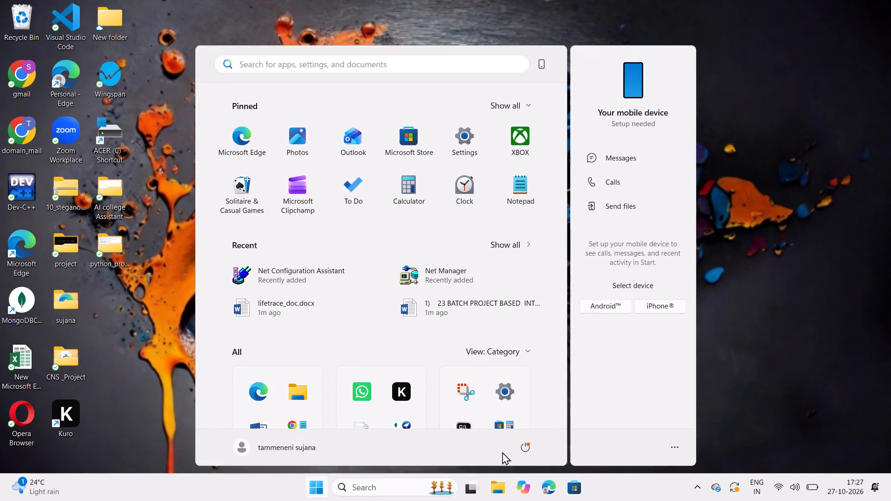
{"action": "left_click", "coordinate": [538, 449]}
{"action": "left_click", "coordinate": [523, 442]}
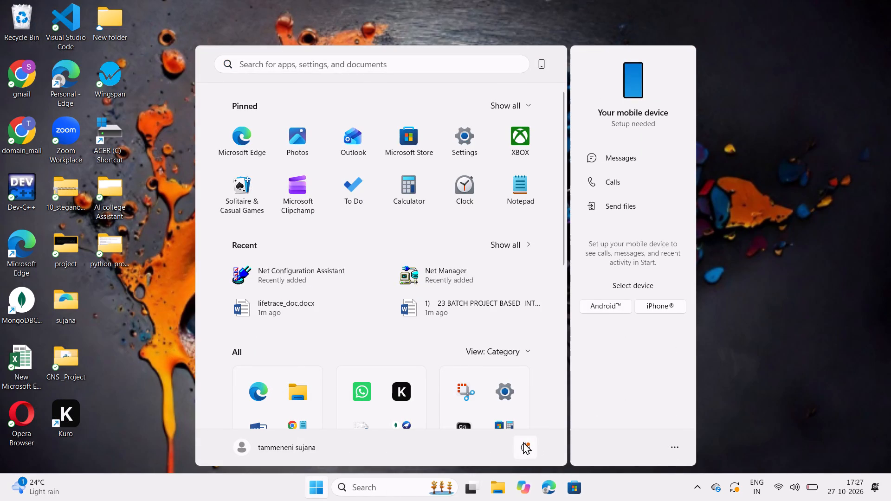
{"action": "left_click", "coordinate": [509, 383]}
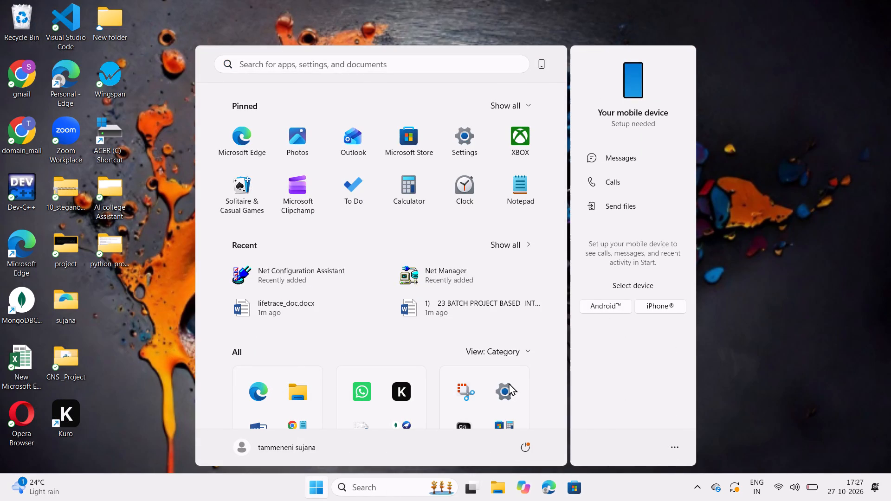